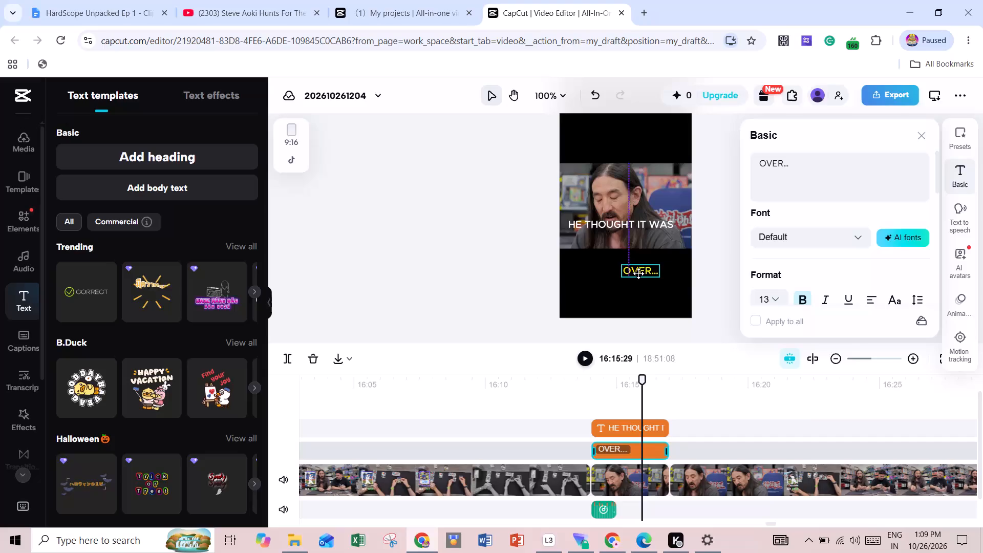
Move the "HE THOUGHT IT WAS" text down to the lower part of the video picture.
{"action": "left_click_drag", "start_coordinate": [612, 224], "coordinate": [612, 229]}
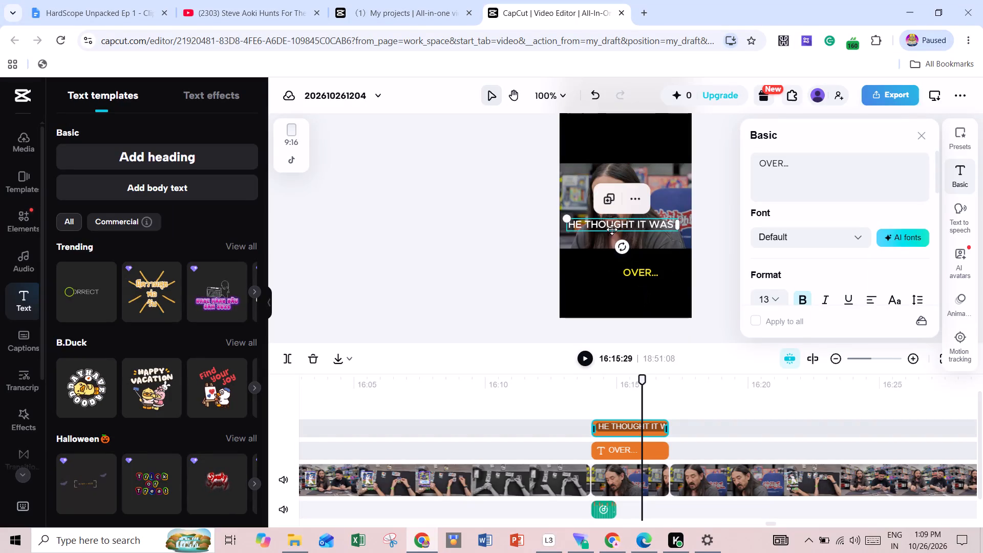
{"action": "left_click_drag", "start_coordinate": [612, 229], "coordinate": [612, 232]}
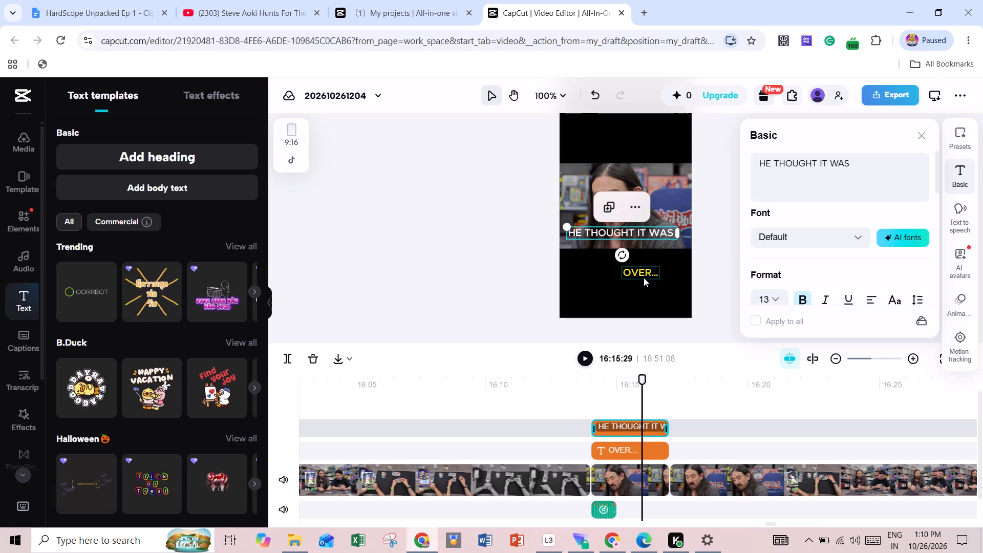
Place the yellow "OVER..." text directly beneath "HE THOUGHT IT WAS", roughly centred at the bottom edge of the video picture.
{"action": "left_click_drag", "start_coordinate": [644, 277], "coordinate": [661, 248]}
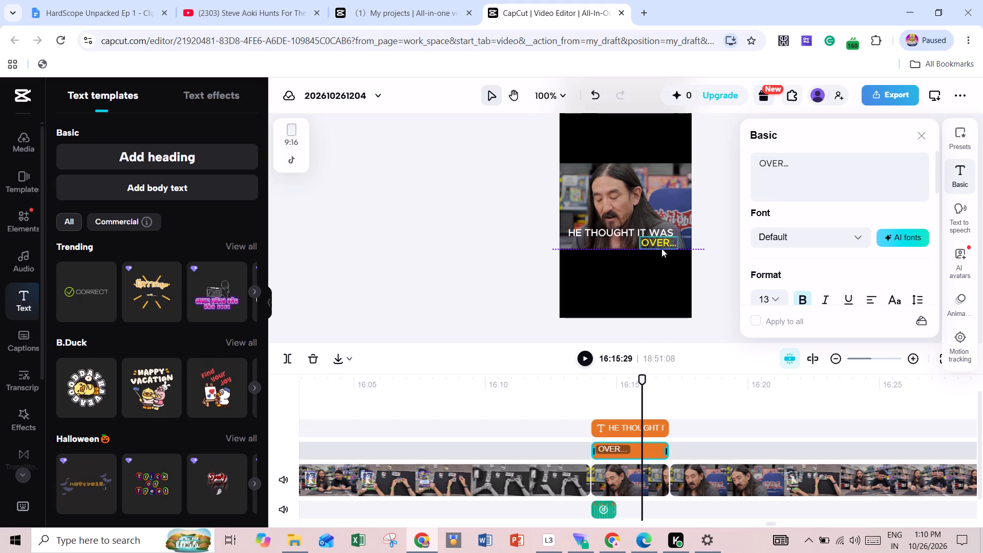
{"action": "left_click_drag", "start_coordinate": [661, 248], "coordinate": [685, 240]}
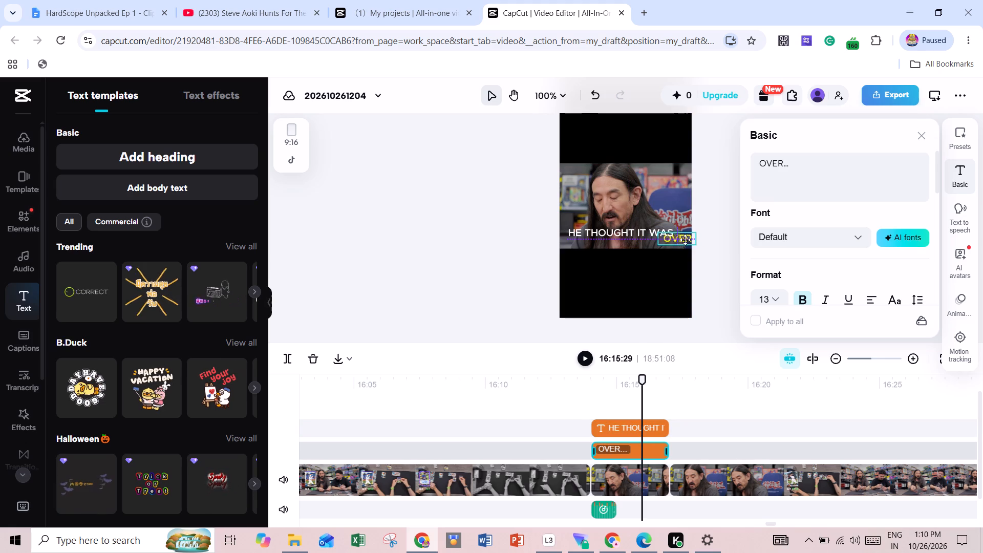
{"action": "left_click_drag", "start_coordinate": [685, 240], "coordinate": [590, 248]}
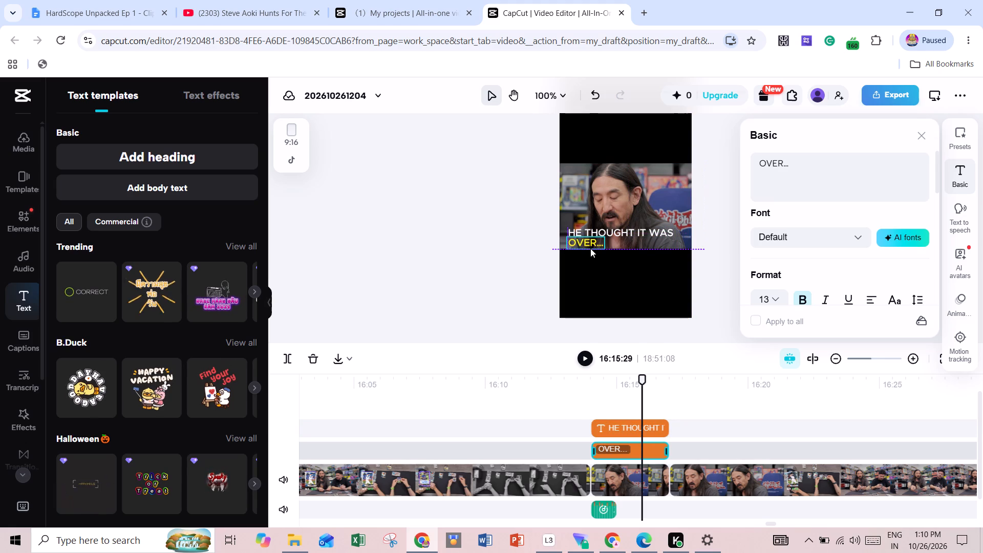
{"action": "left_click_drag", "start_coordinate": [590, 248], "coordinate": [626, 247]}
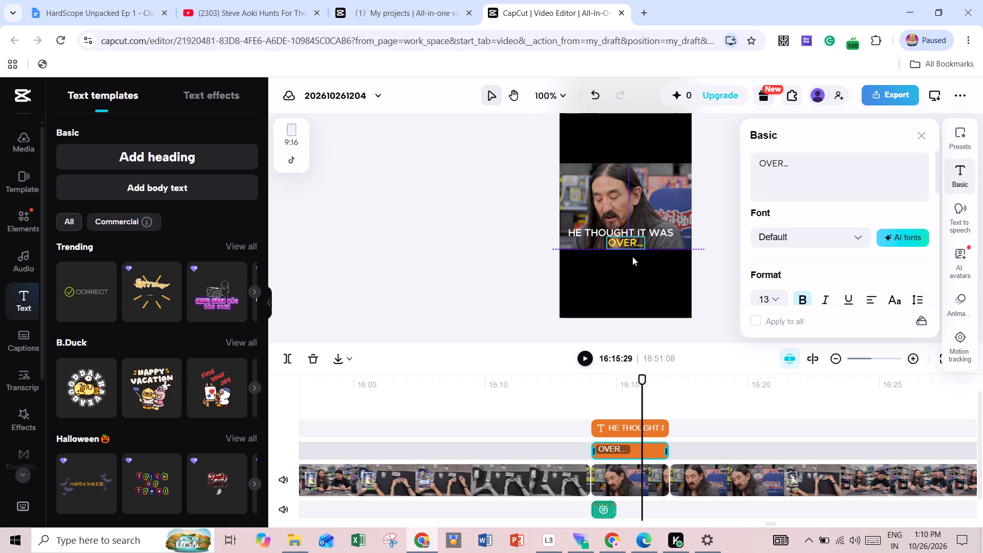
{"action": "left_click", "coordinate": [665, 285]}
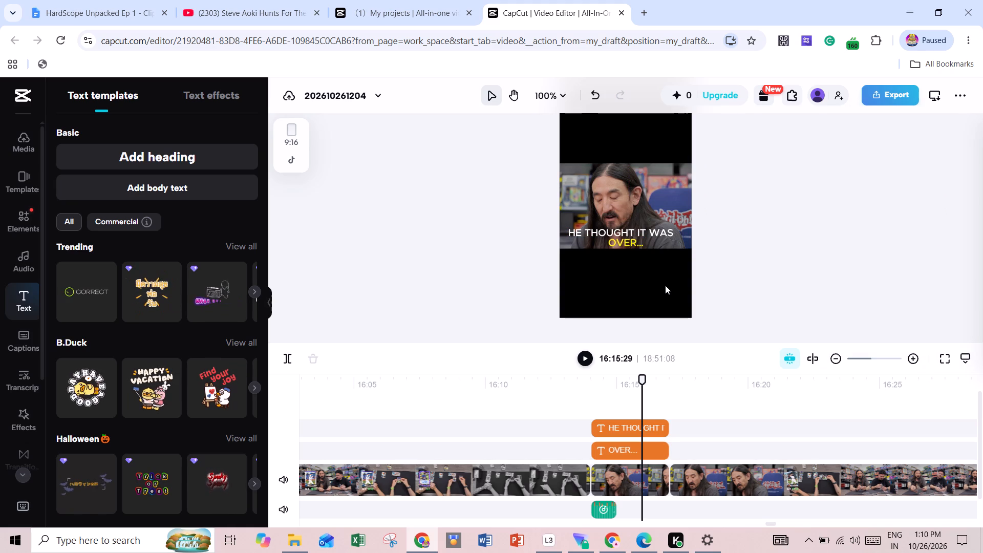
{"action": "left_click", "coordinate": [616, 240]}
{"action": "left_click", "coordinate": [619, 243]}
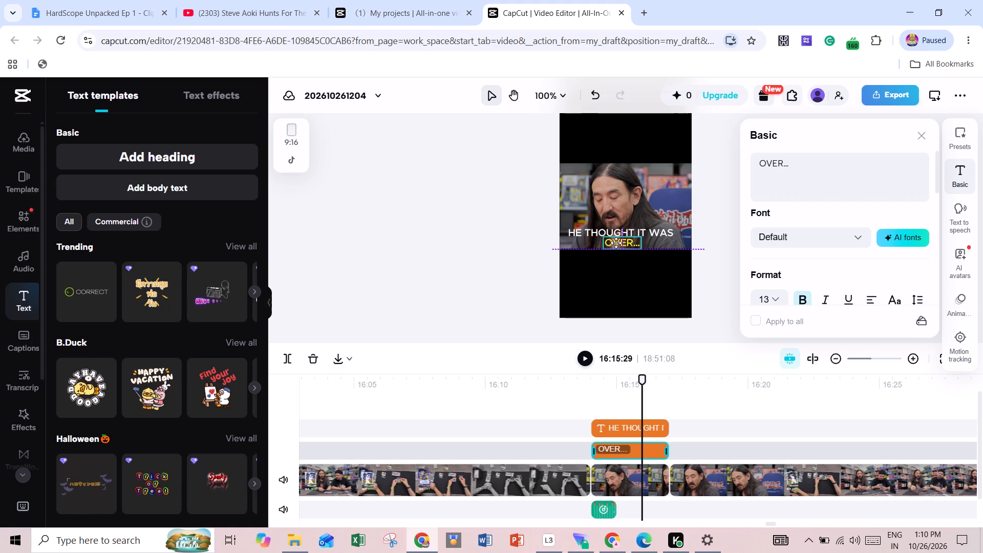
{"action": "left_click", "coordinate": [663, 273]}
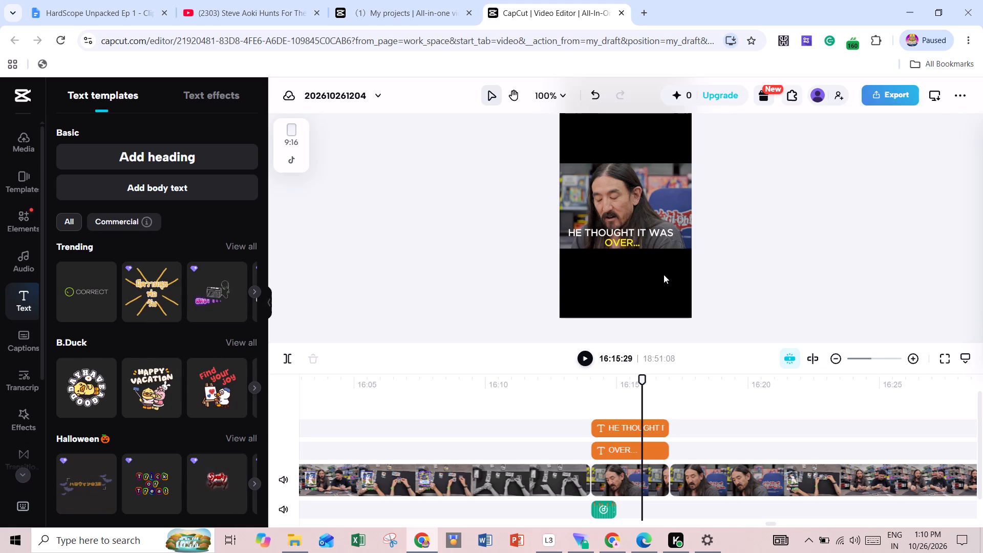
{"action": "left_click", "coordinate": [624, 243]}
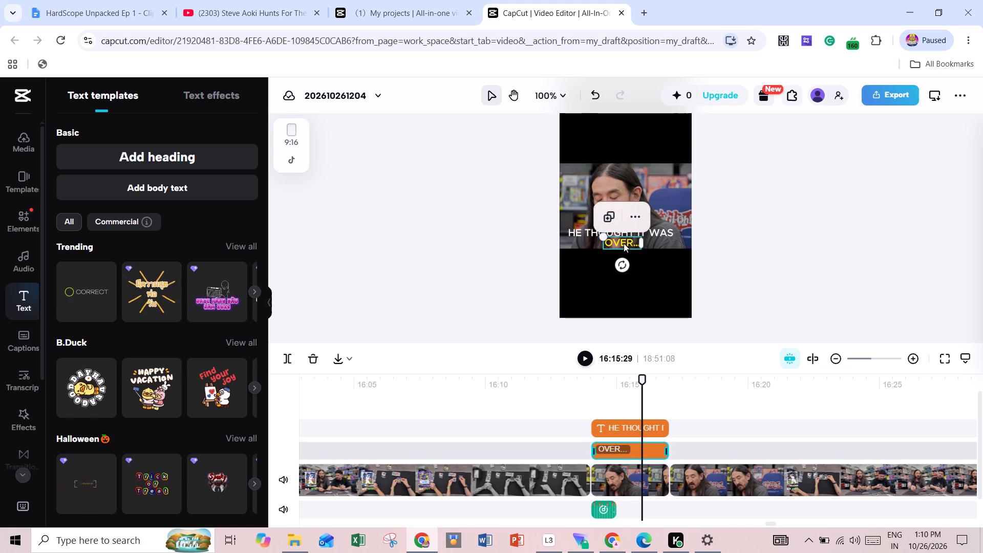
{"action": "left_click", "coordinate": [624, 243]}
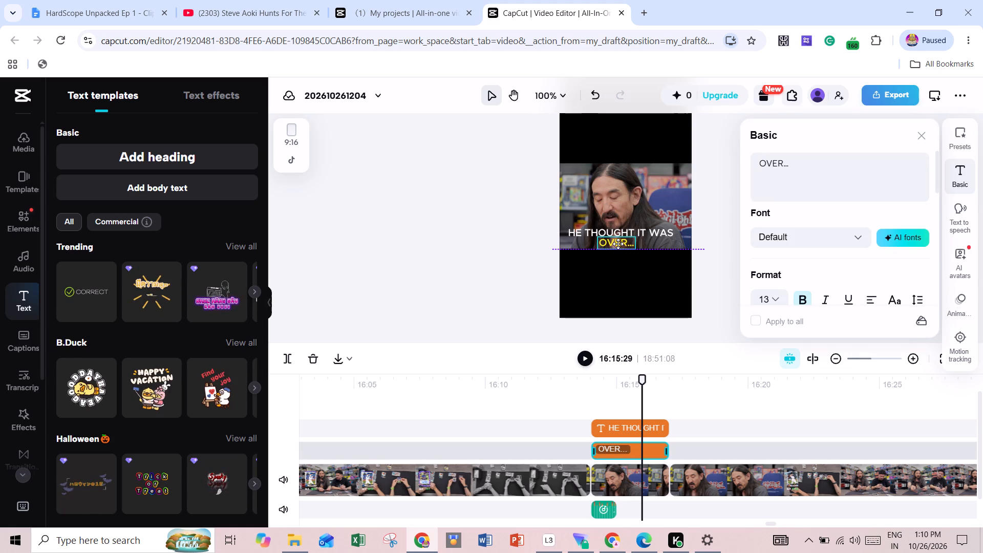
{"action": "left_click", "coordinate": [659, 284]}
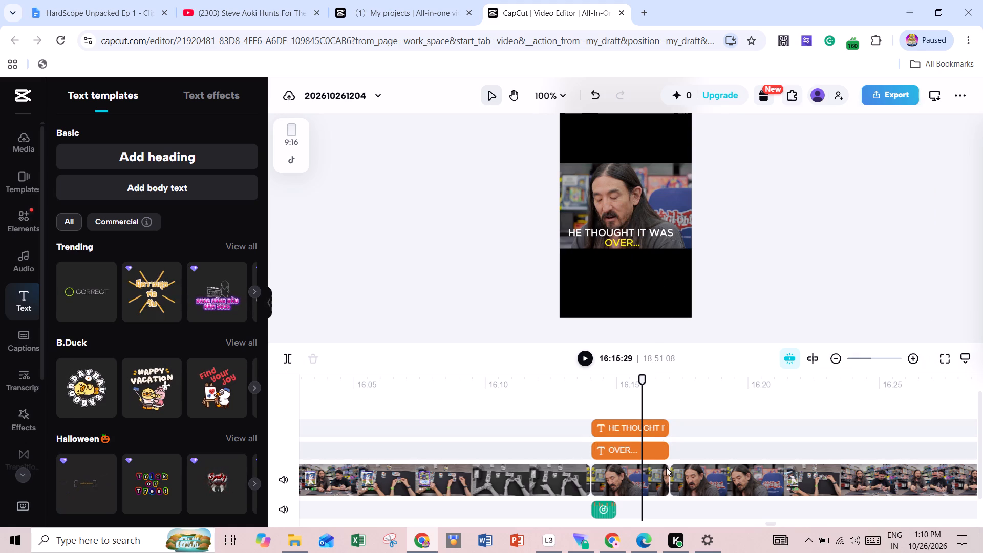
Capture a screenshot of the editor with the playhead at 16:17:00 and the short audio effect clip selected.
{"action": "left_click_drag", "start_coordinate": [640, 383], "coordinate": [645, 384]}
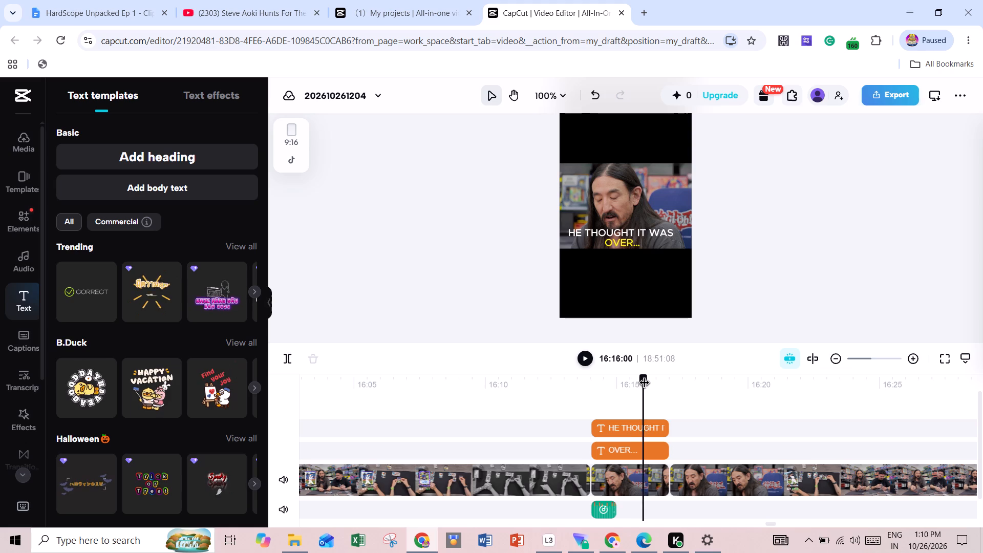
{"action": "left_click_drag", "start_coordinate": [645, 384], "coordinate": [668, 388]}
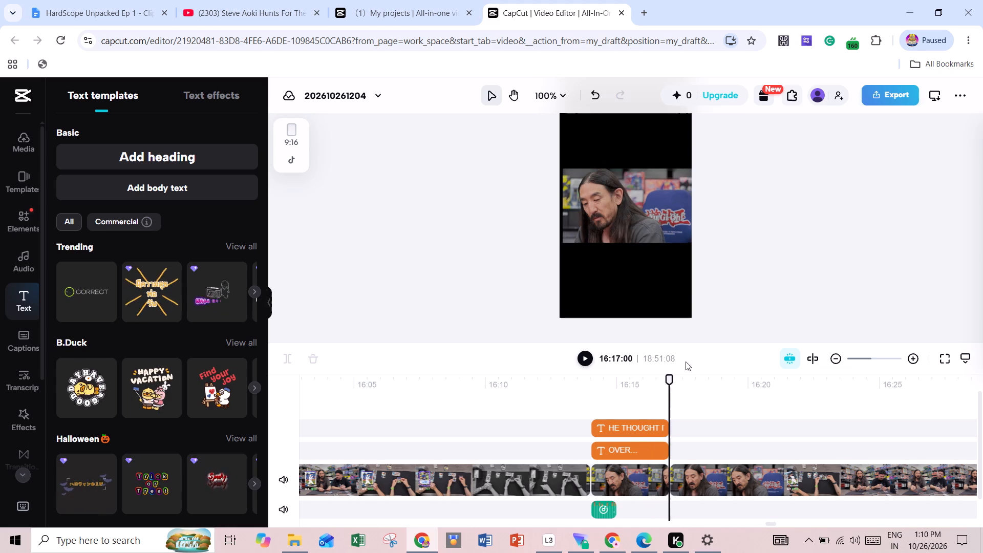
{"action": "left_click", "coordinate": [600, 513]}
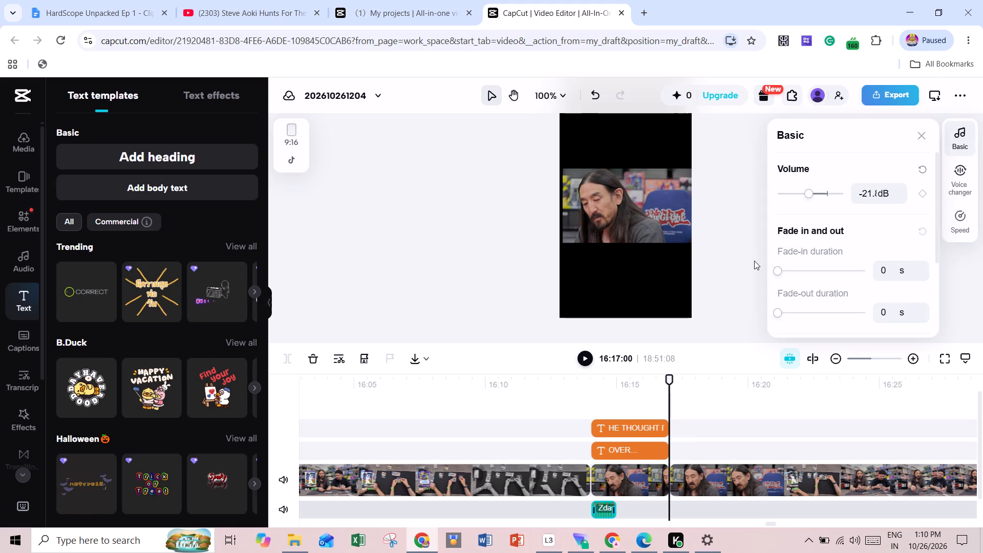
{"action": "key", "text": "super+Print"}
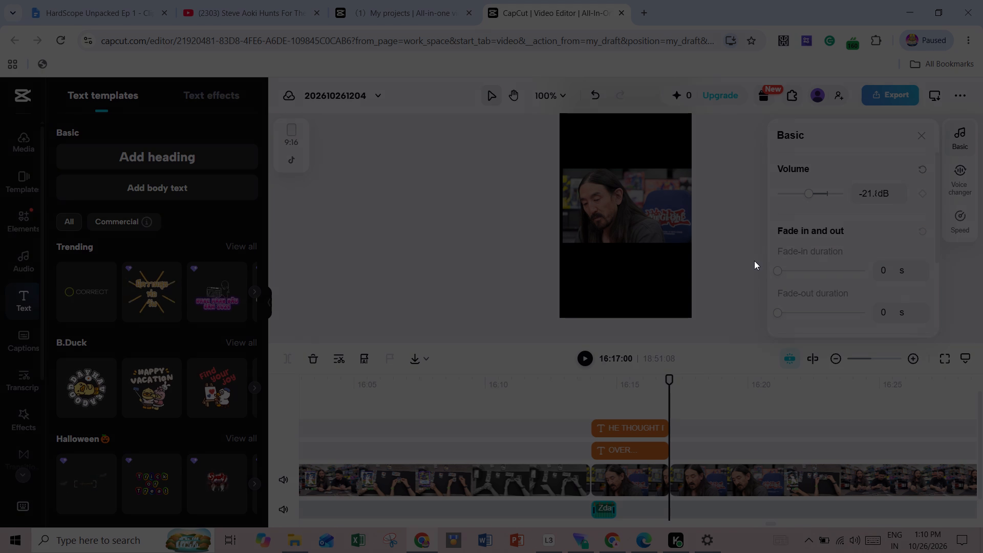
{"action": "left_click", "coordinate": [607, 539]}
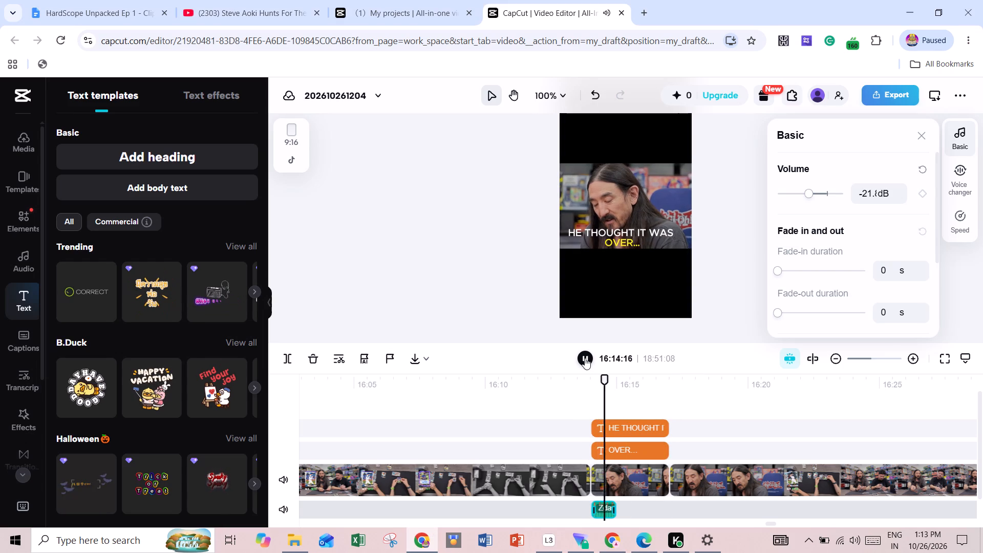
{"action": "left_click", "coordinate": [585, 357]}
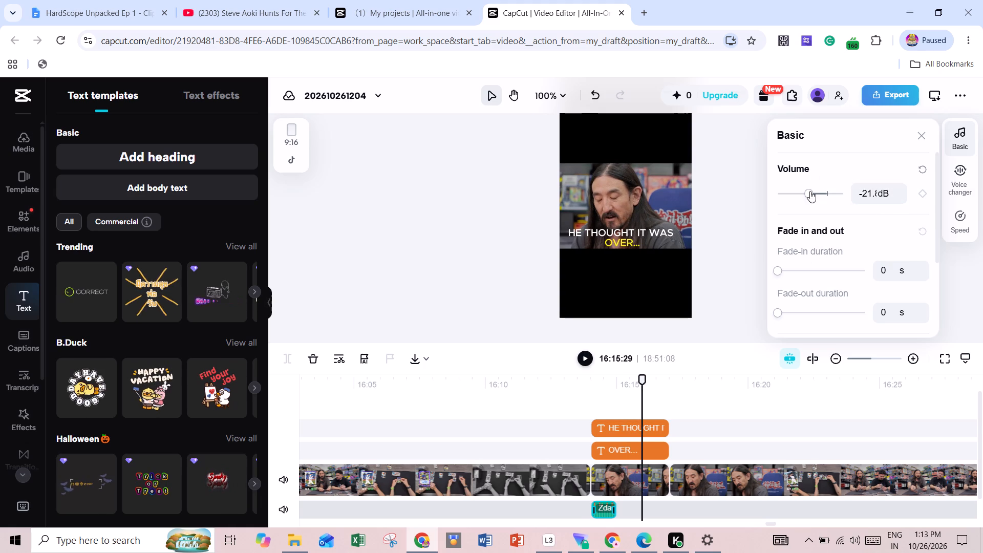
Set the bass hit audio clip's volume to about -12 dB.
{"action": "left_click_drag", "start_coordinate": [807, 195], "coordinate": [800, 195]}
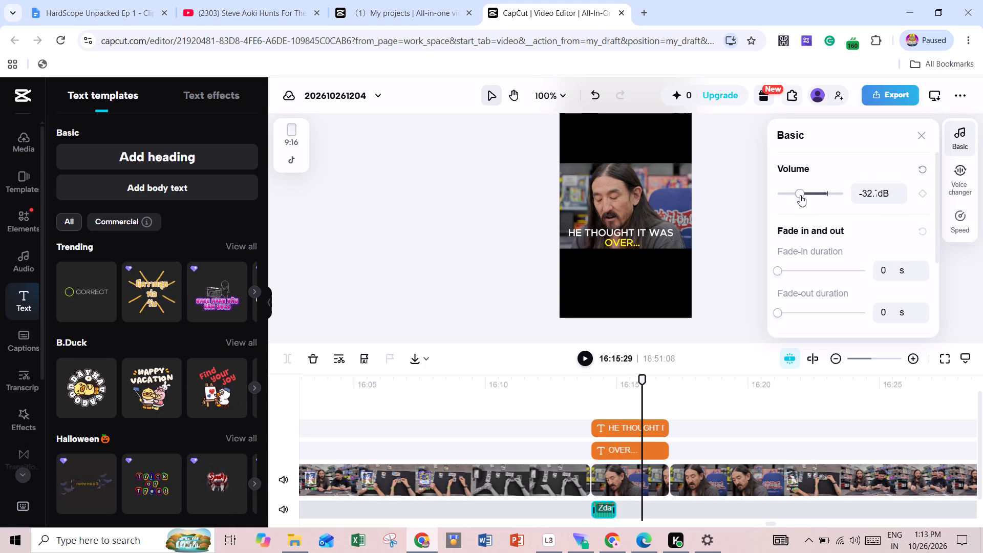
{"action": "left_click_drag", "start_coordinate": [800, 195], "coordinate": [818, 197]}
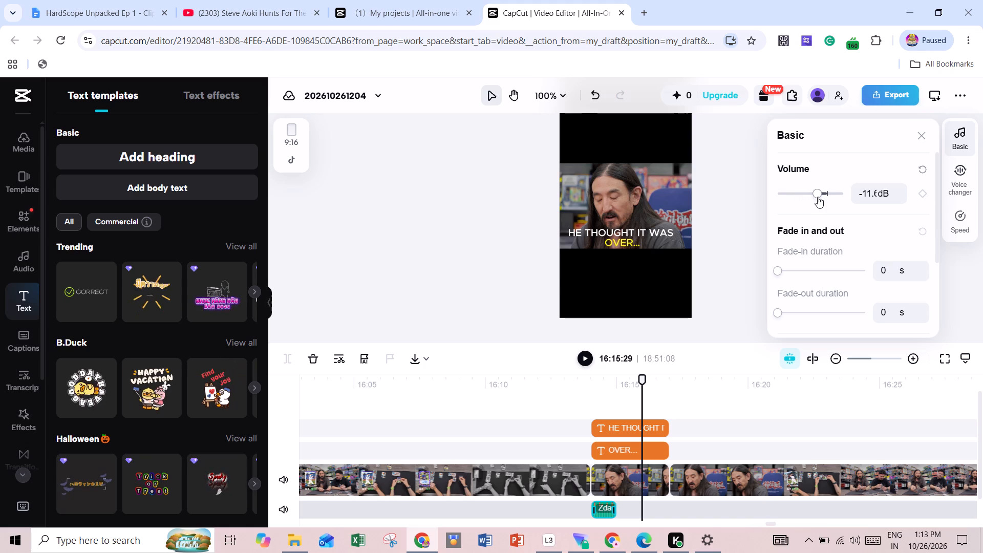
{"action": "left_click_drag", "start_coordinate": [818, 197], "coordinate": [817, 197]}
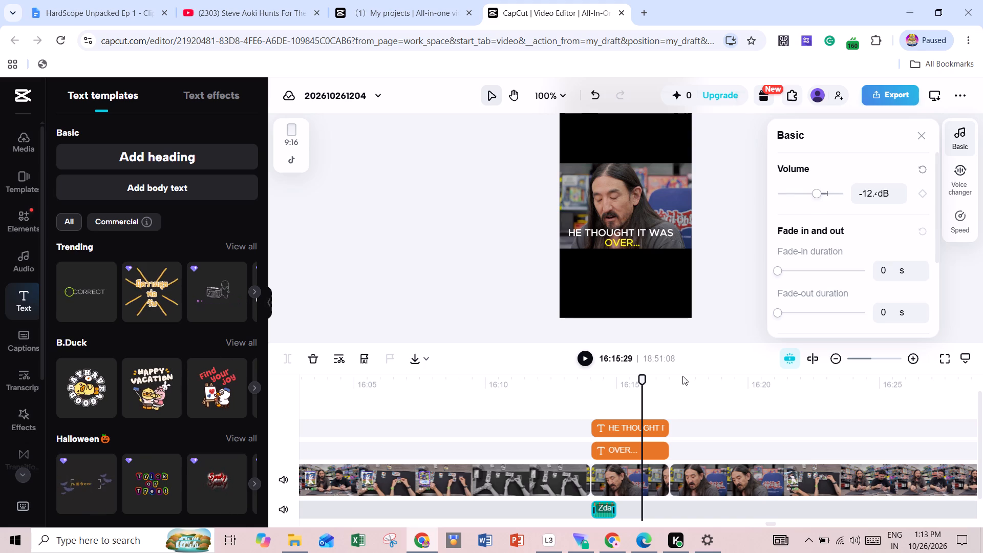
Play the hook section from about 16:14 and replay its end to check the adjusted bass hit volume.
{"action": "left_click_drag", "start_coordinate": [644, 379], "coordinate": [614, 381]}
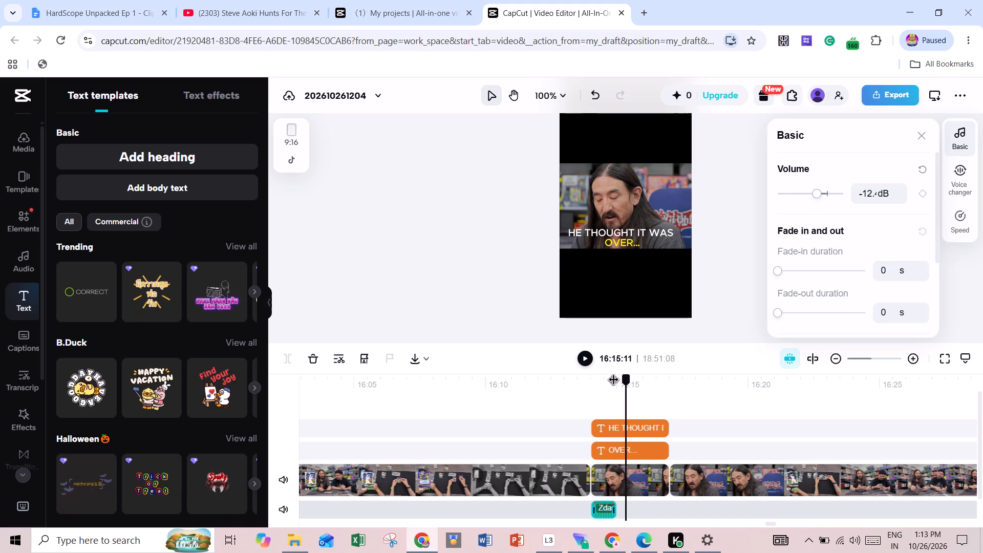
{"action": "left_click_drag", "start_coordinate": [614, 381], "coordinate": [593, 386]}
{"action": "left_click", "coordinate": [587, 360]}
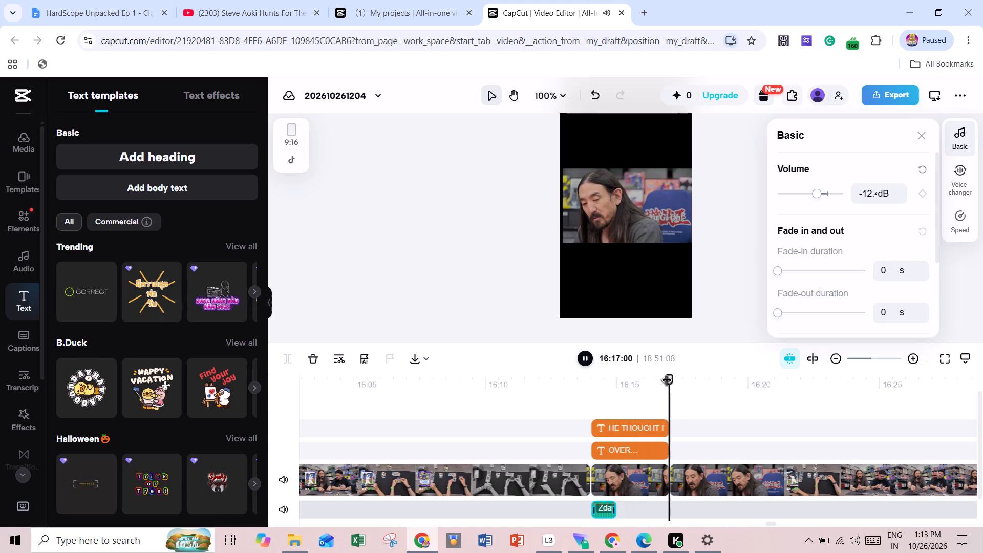
{"action": "left_click_drag", "start_coordinate": [681, 384], "coordinate": [640, 386]}
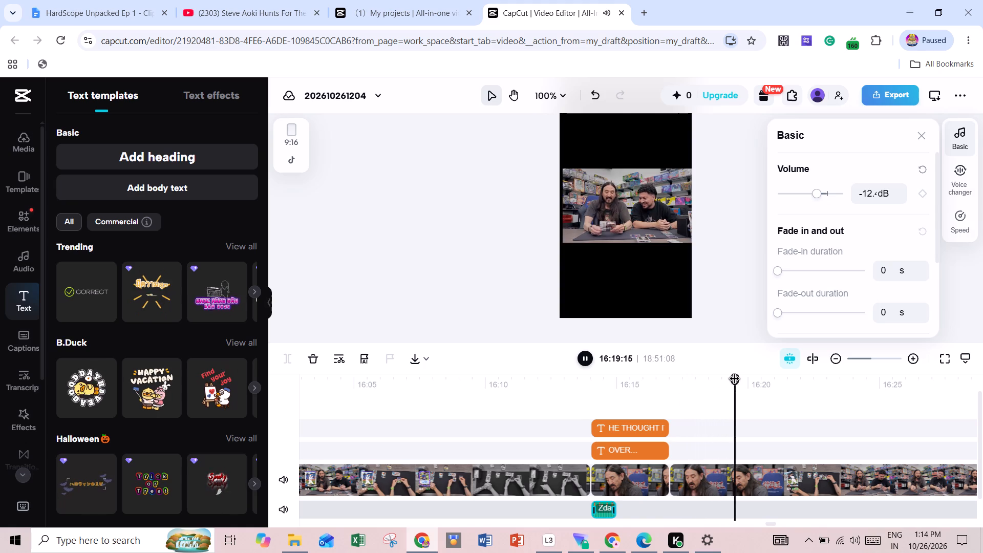
{"action": "left_click_drag", "start_coordinate": [735, 380], "coordinate": [667, 380]}
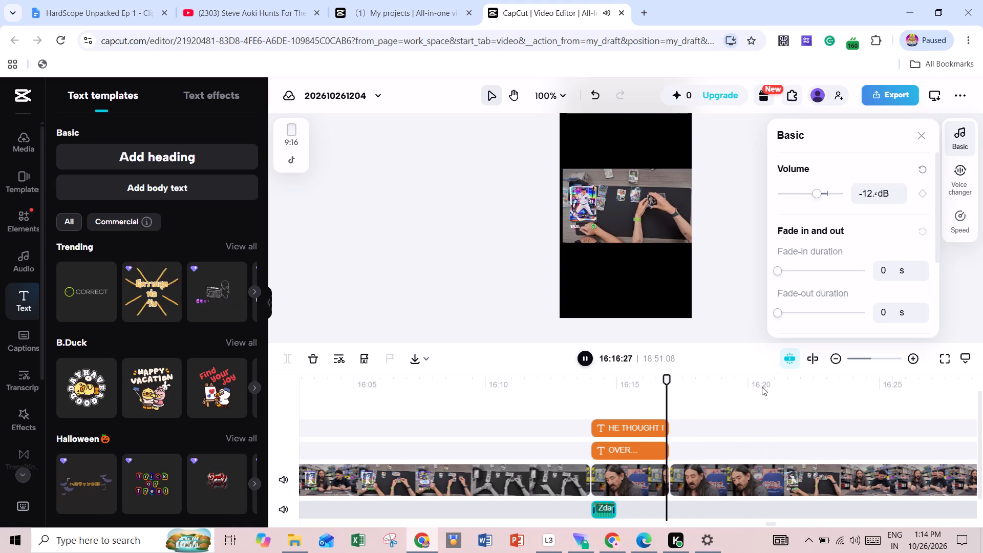
Pause playback and examine the text, style and transform settings of the "HE THOUGHT IT WAS" and "OVER..." clips.
{"action": "left_click", "coordinate": [666, 431]}
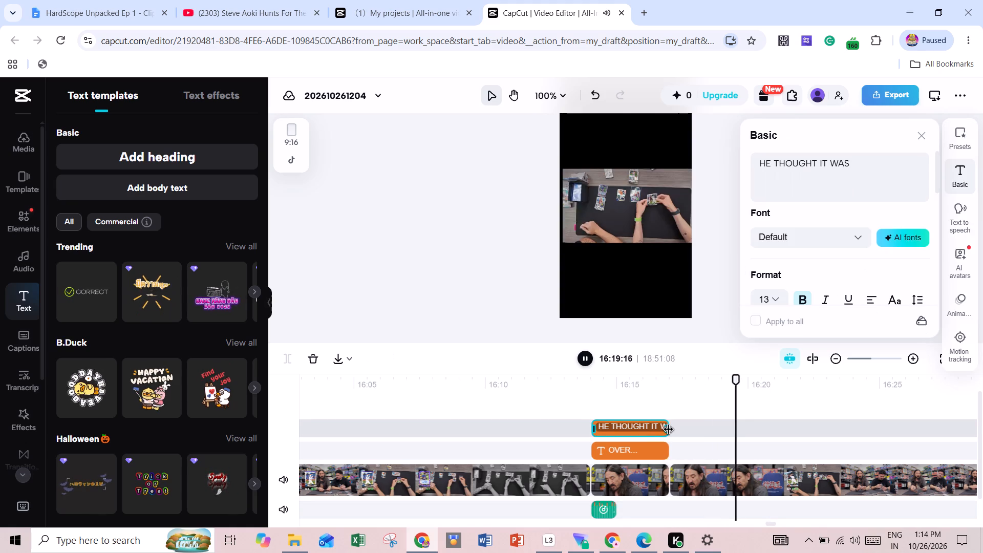
{"action": "left_click", "coordinate": [588, 358]}
{"action": "scroll", "coordinate": [787, 272], "scroll_direction": "down", "scroll_amount": 1}
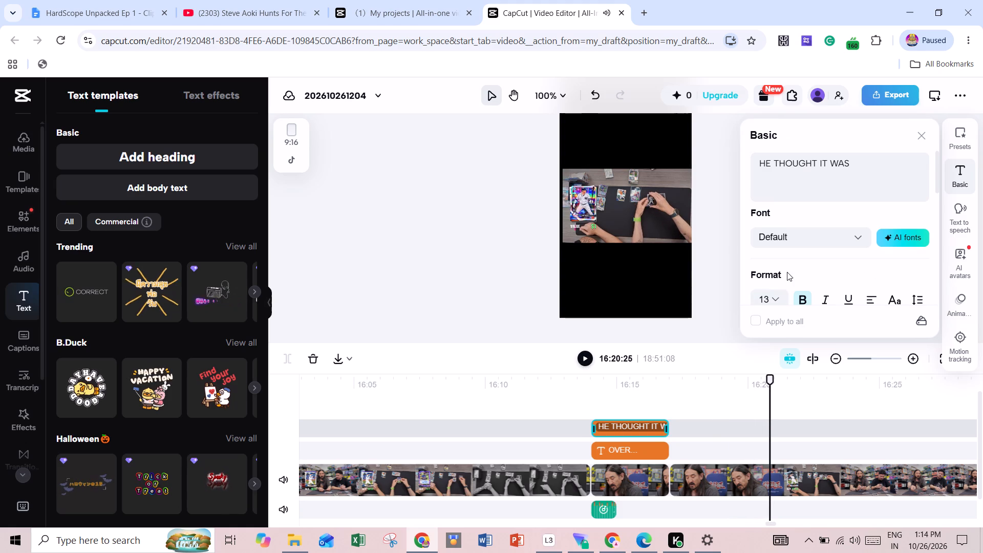
{"action": "scroll", "coordinate": [787, 272], "scroll_direction": "down", "scroll_amount": 5}
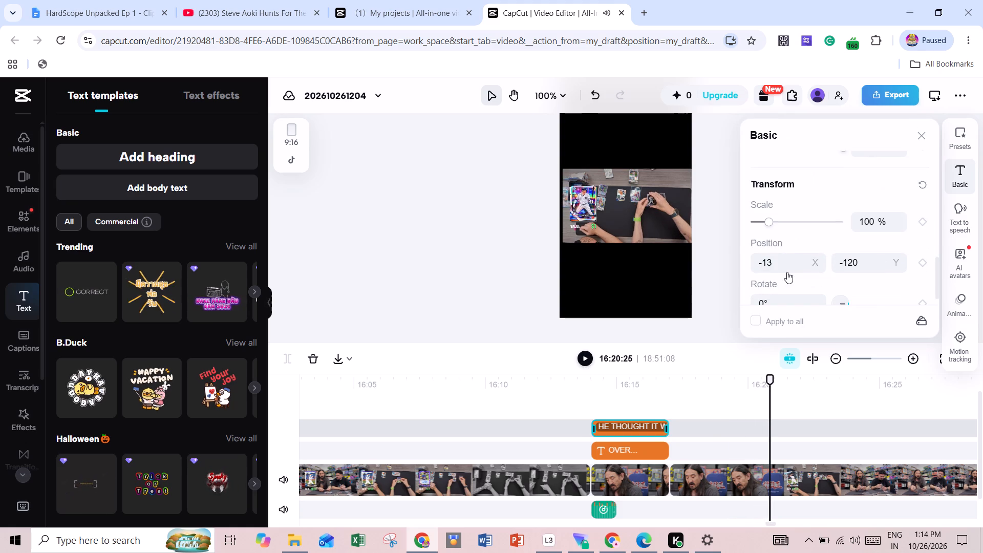
{"action": "scroll", "coordinate": [798, 266], "scroll_direction": "down", "scroll_amount": 1}
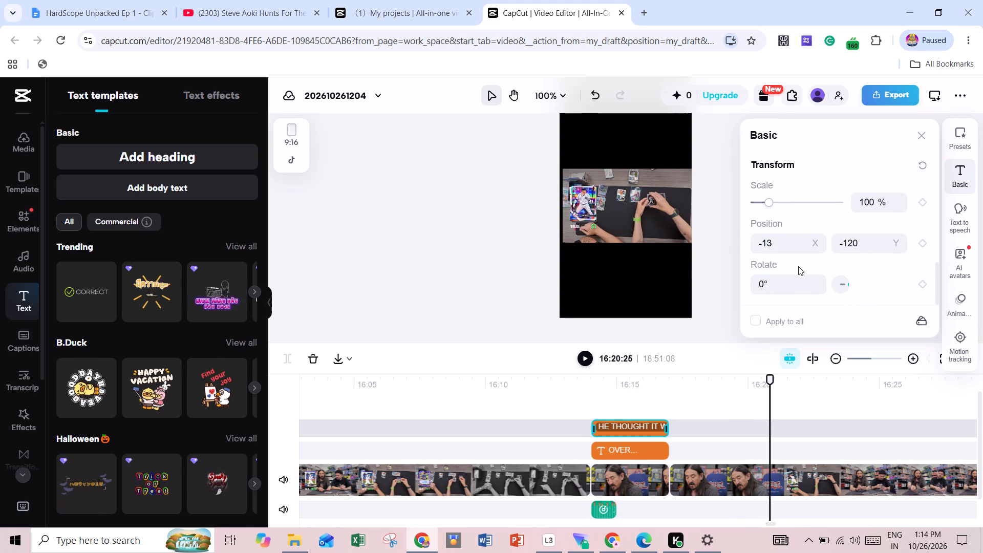
{"action": "scroll", "coordinate": [798, 266], "scroll_direction": "up", "scroll_amount": 2}
{"action": "scroll", "coordinate": [798, 266], "scroll_direction": "down", "scroll_amount": 1}
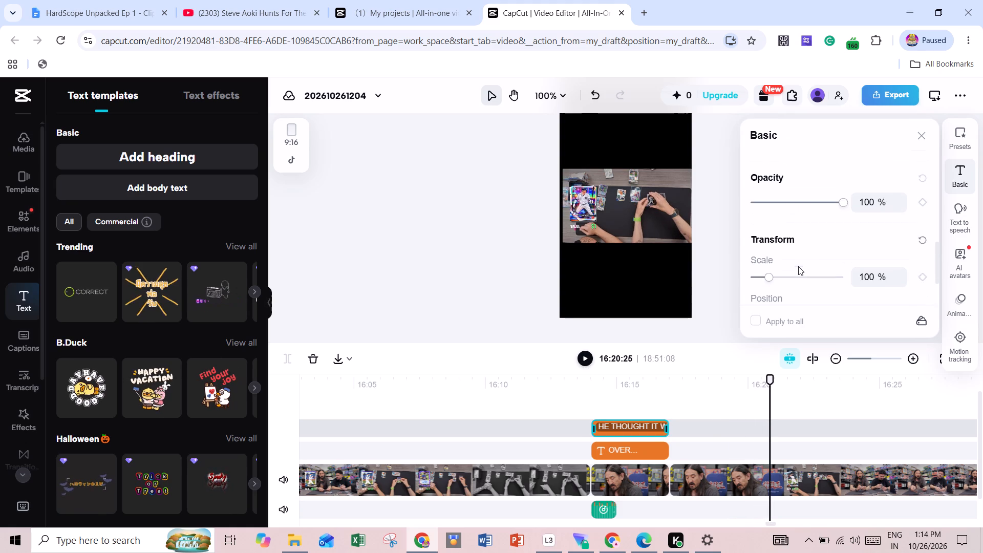
{"action": "scroll", "coordinate": [798, 266], "scroll_direction": "down", "scroll_amount": 3}
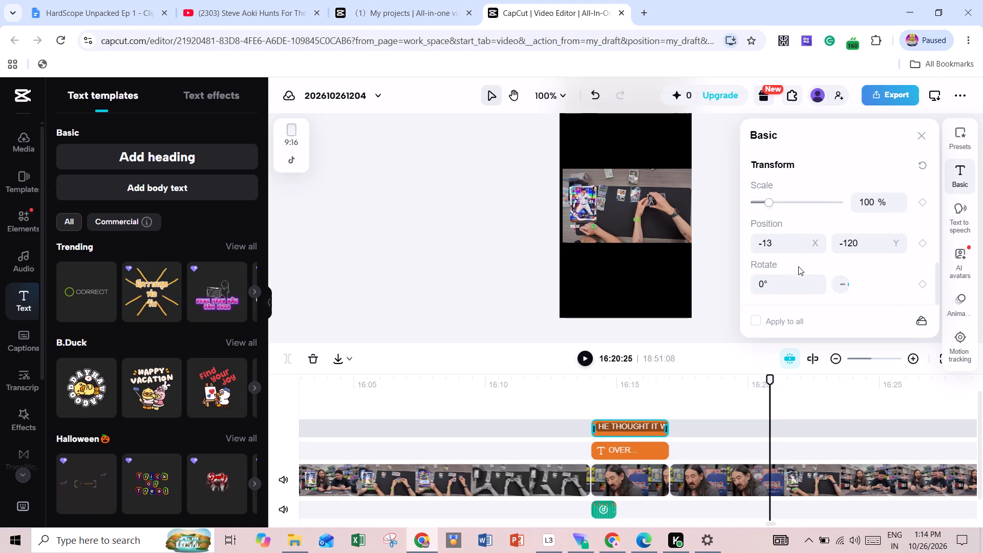
{"action": "scroll", "coordinate": [798, 266], "scroll_direction": "down", "scroll_amount": 3}
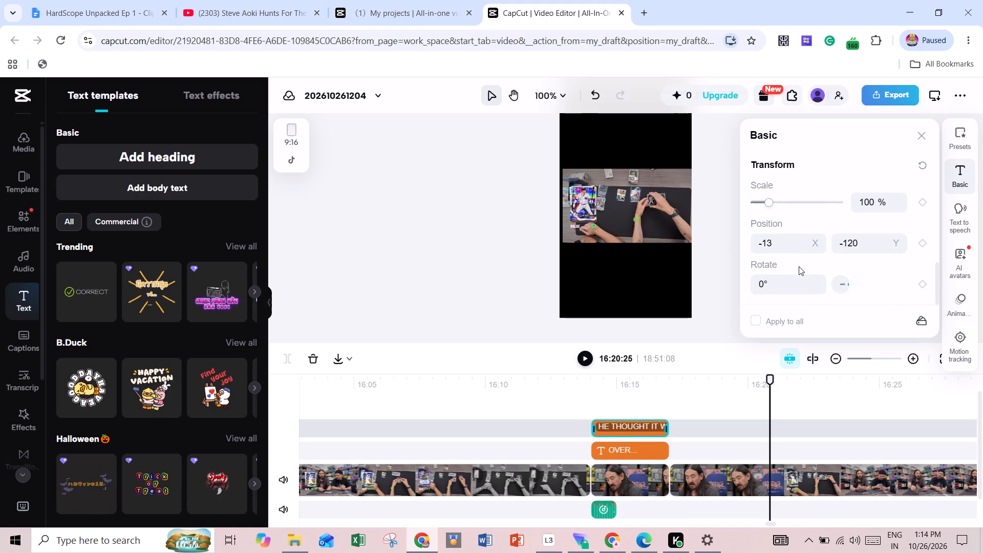
{"action": "left_click", "coordinate": [654, 450]}
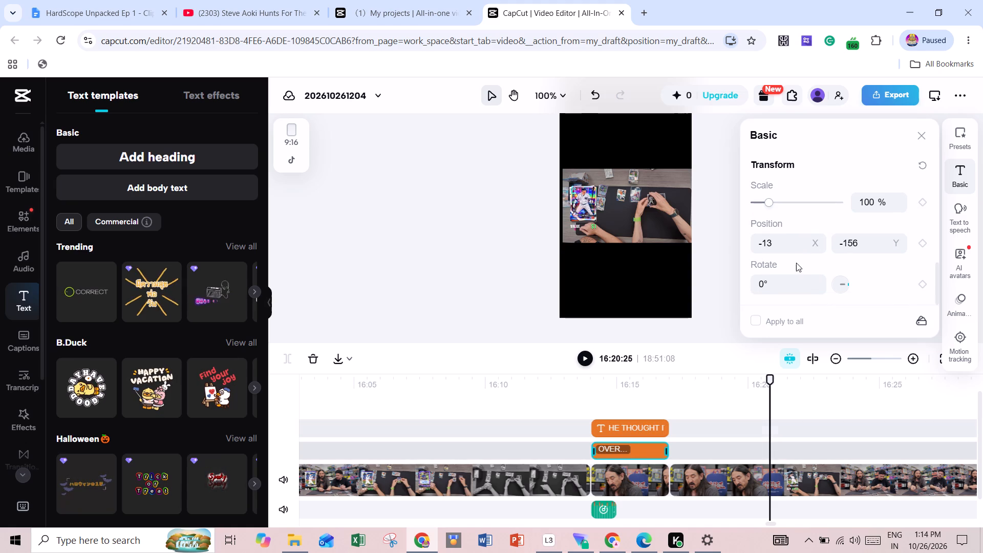
{"action": "scroll", "coordinate": [802, 265], "scroll_direction": "up", "scroll_amount": 5}
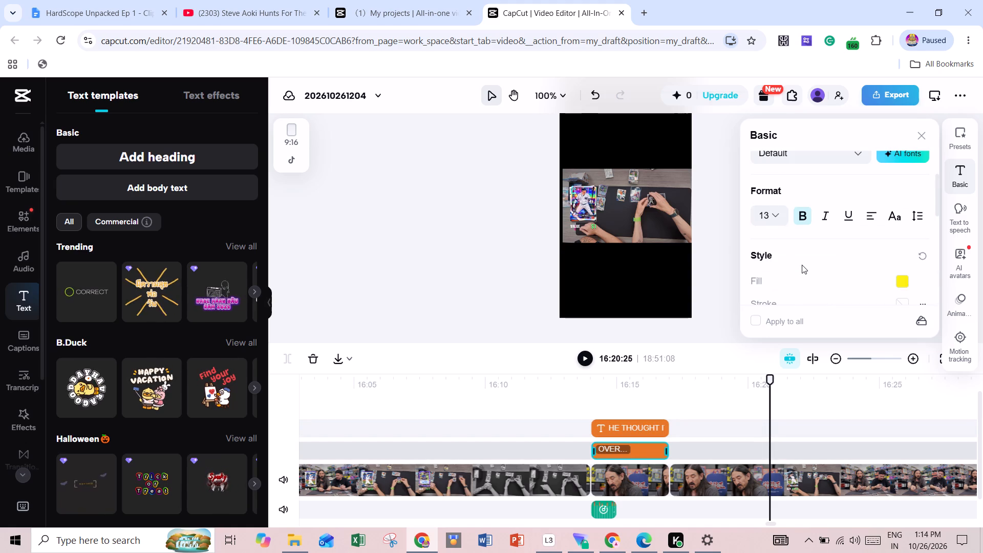
{"action": "scroll", "coordinate": [802, 265], "scroll_direction": "up", "scroll_amount": 4}
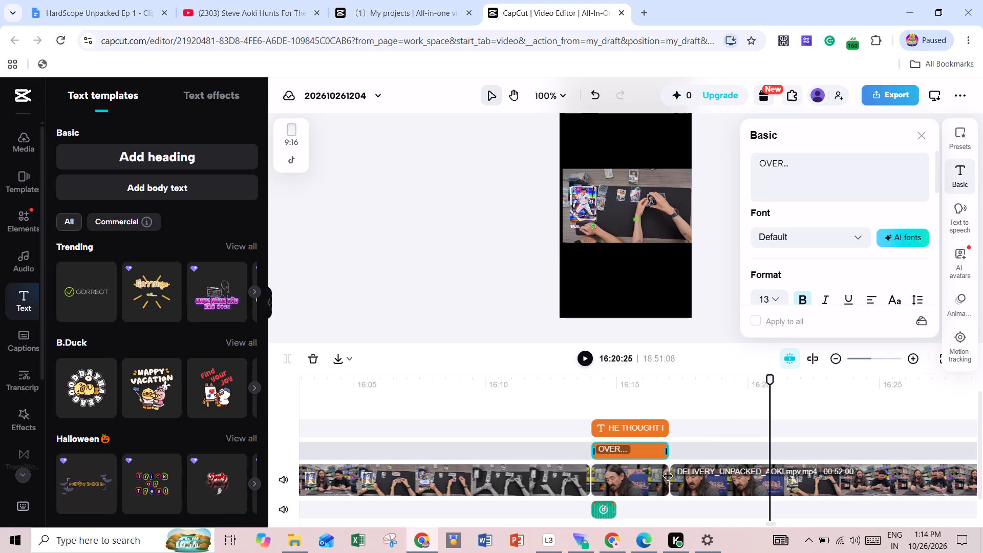
Examine the basic and transform settings of the short face clip beneath the hook text.
{"action": "left_click", "coordinate": [664, 490]}
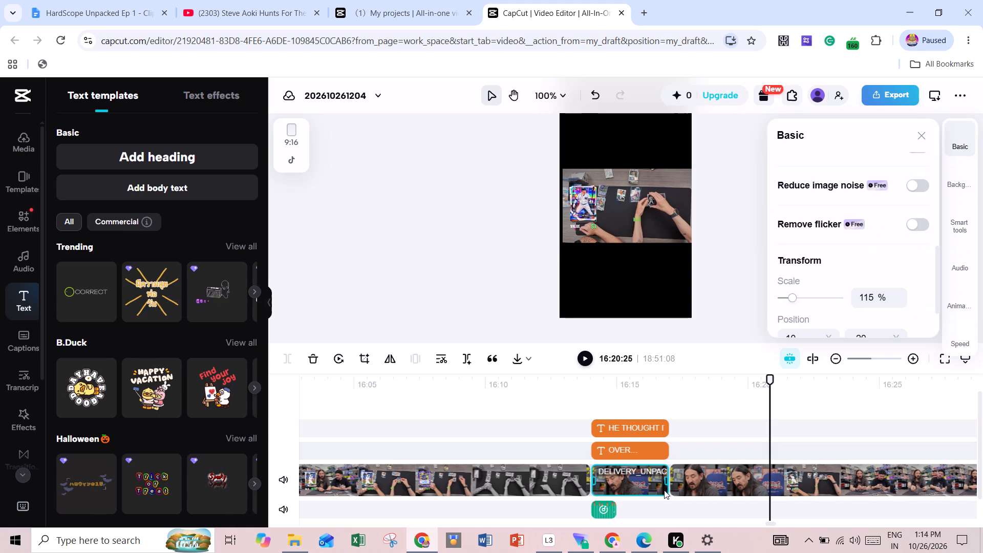
{"action": "scroll", "coordinate": [846, 271], "scroll_direction": "up", "scroll_amount": 3}
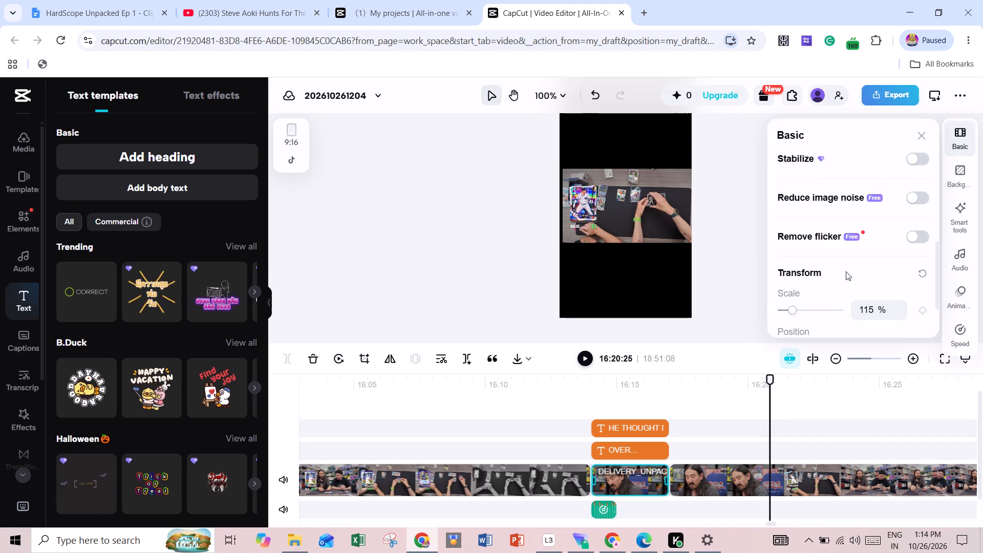
{"action": "scroll", "coordinate": [846, 271], "scroll_direction": "up", "scroll_amount": 1}
{"action": "scroll", "coordinate": [846, 271], "scroll_direction": "down", "scroll_amount": 2}
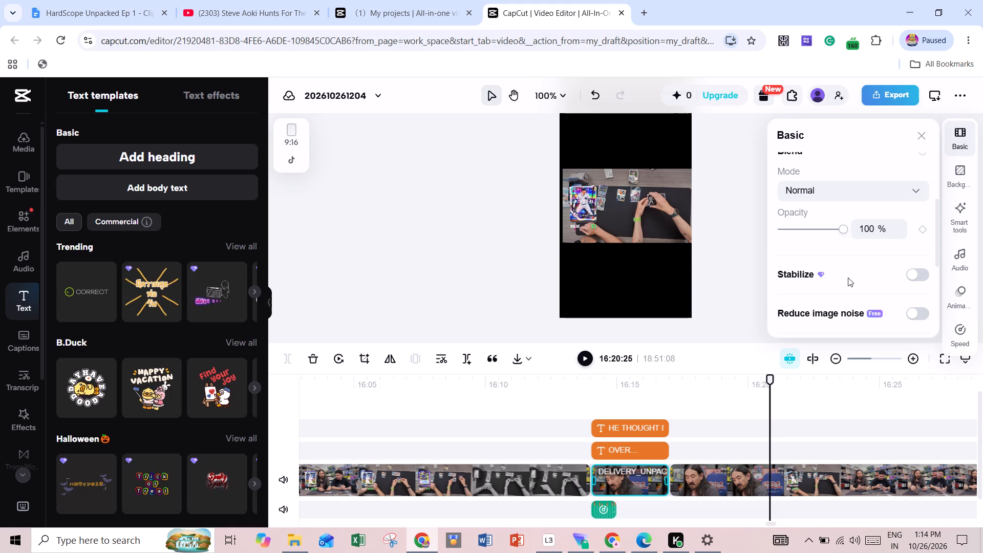
{"action": "scroll", "coordinate": [848, 278], "scroll_direction": "up", "scroll_amount": 1}
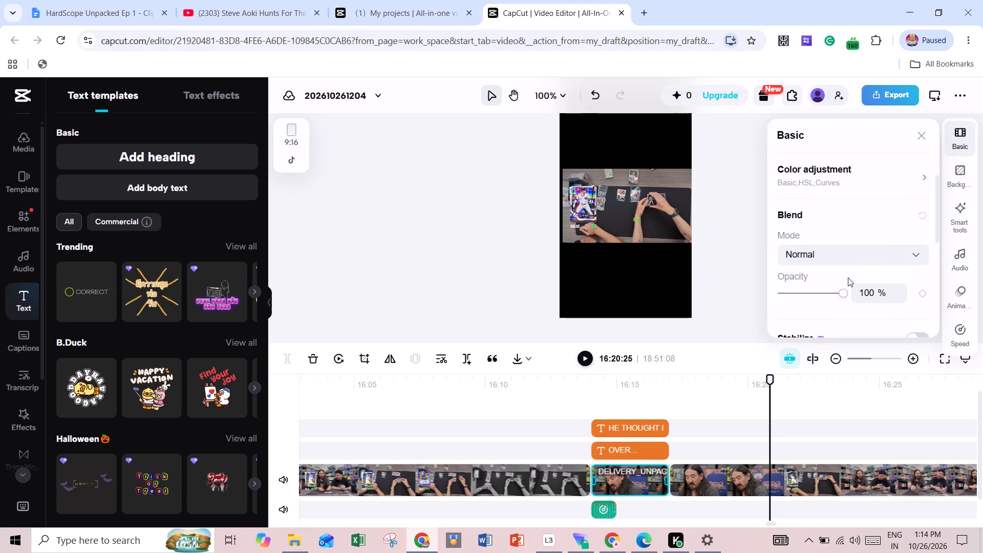
{"action": "scroll", "coordinate": [848, 278], "scroll_direction": "up", "scroll_amount": 4}
{"action": "scroll", "coordinate": [848, 278], "scroll_direction": "down", "scroll_amount": 2}
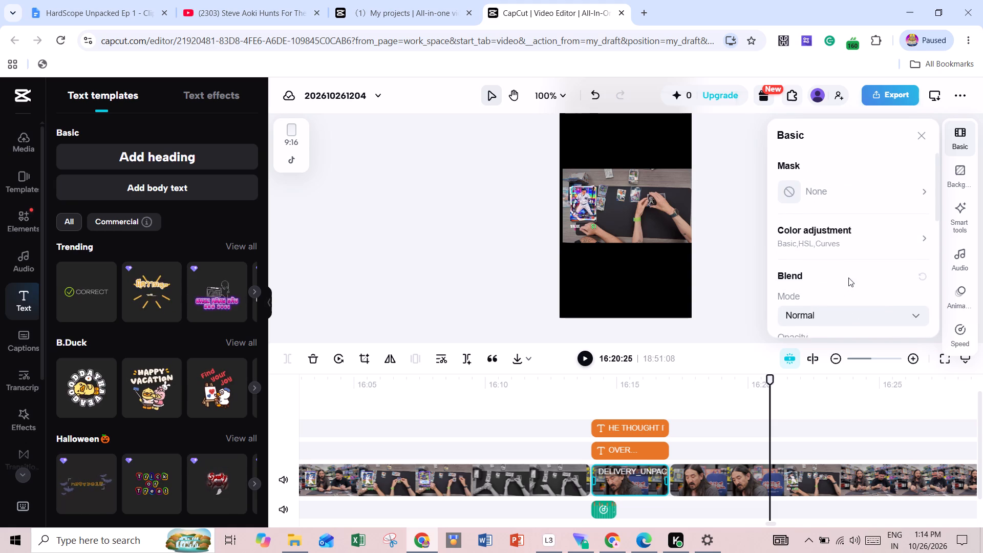
{"action": "scroll", "coordinate": [848, 278], "scroll_direction": "down", "scroll_amount": 6}
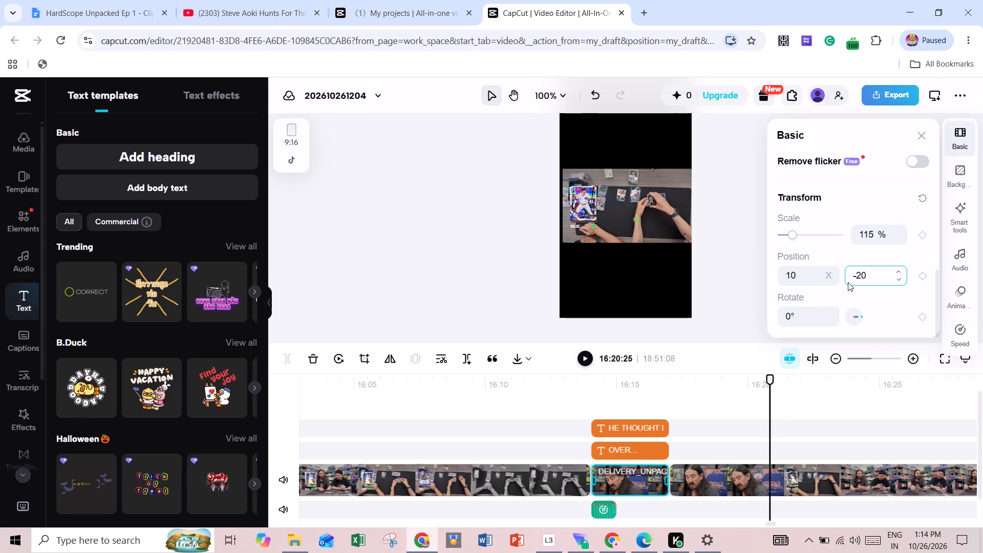
Replay the opening of the hook from 16:14:00 with the face clip selected to check its framing.
{"action": "left_click", "coordinate": [626, 484]}
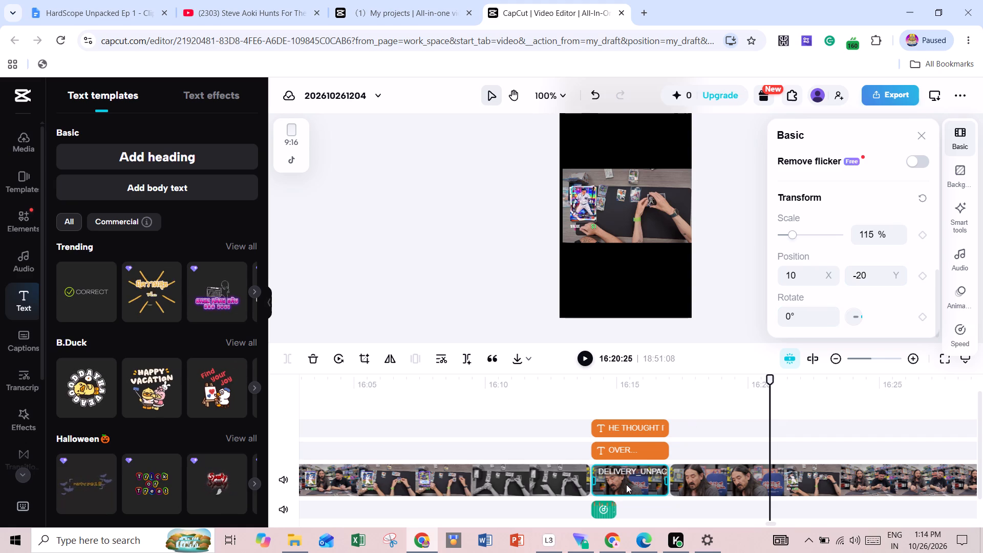
{"action": "left_click_drag", "start_coordinate": [770, 381], "coordinate": [605, 401]}
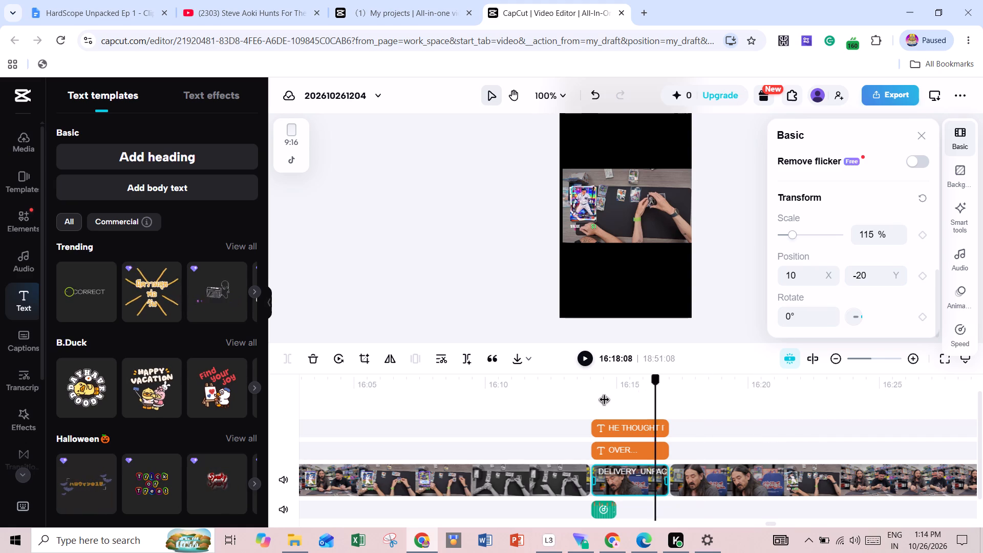
{"action": "left_click_drag", "start_coordinate": [605, 401], "coordinate": [592, 404]}
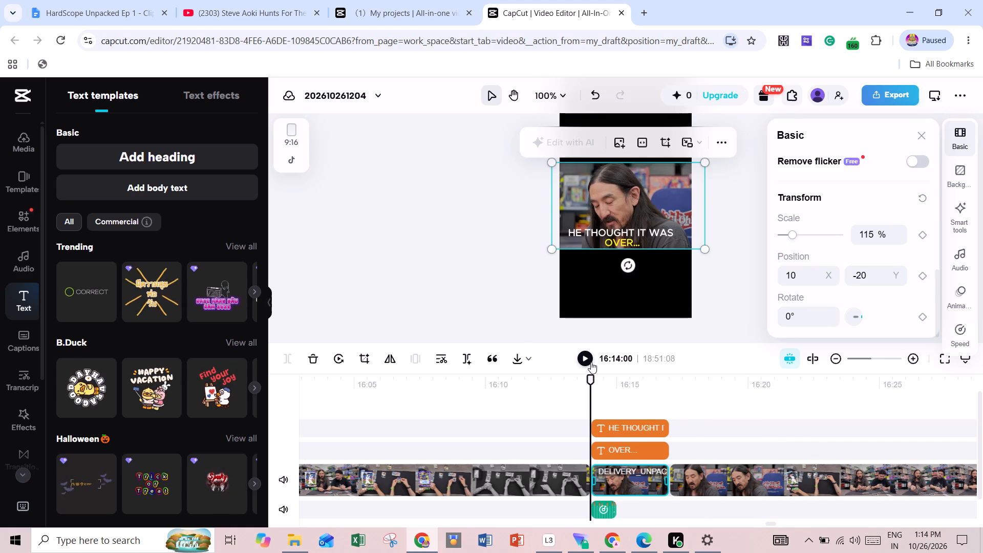
{"action": "left_click", "coordinate": [588, 361]}
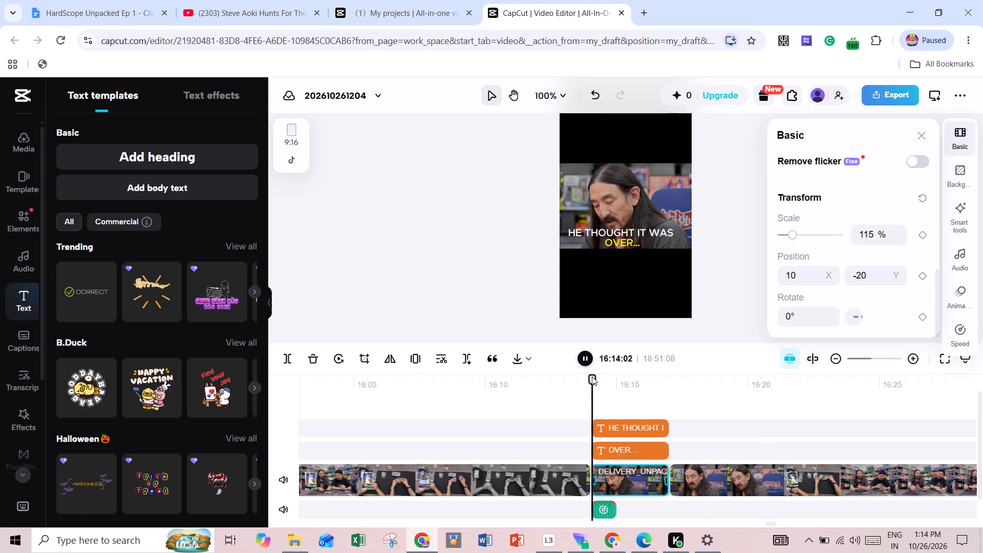
{"action": "left_click", "coordinate": [586, 358]}
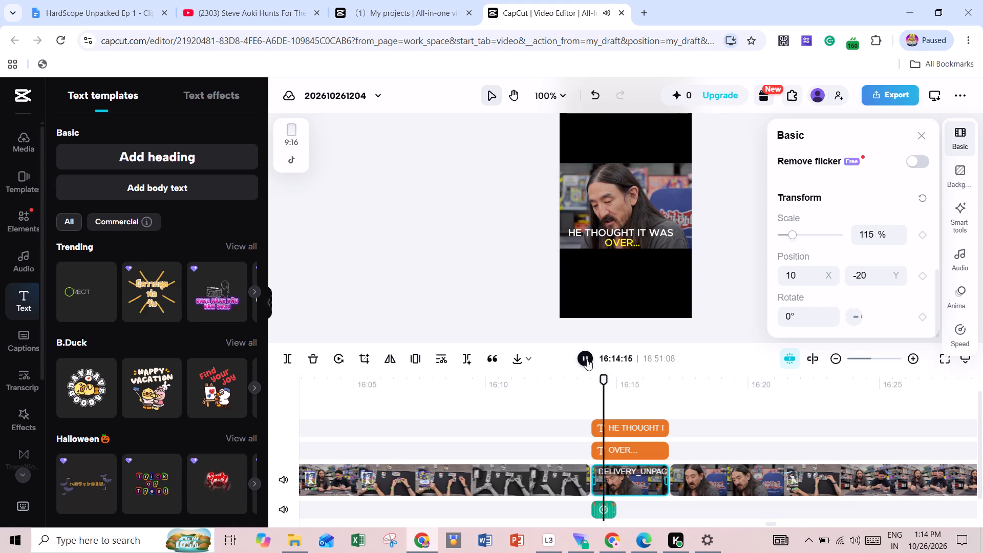
Move the playhead to 16:14:05 and scale the face clip to 123%.
{"action": "left_click_drag", "start_coordinate": [611, 383], "coordinate": [604, 386]}
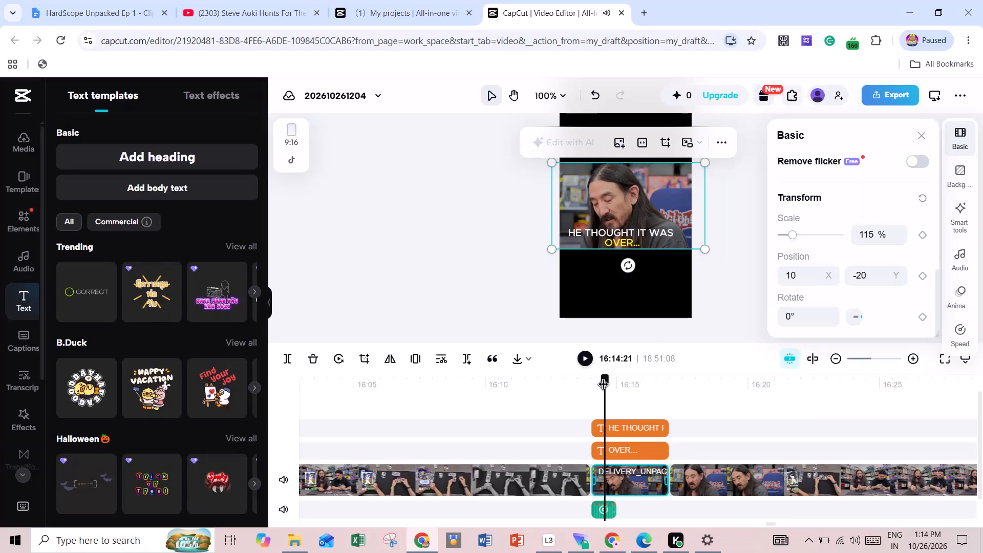
{"action": "left_click_drag", "start_coordinate": [604, 386], "coordinate": [594, 388]}
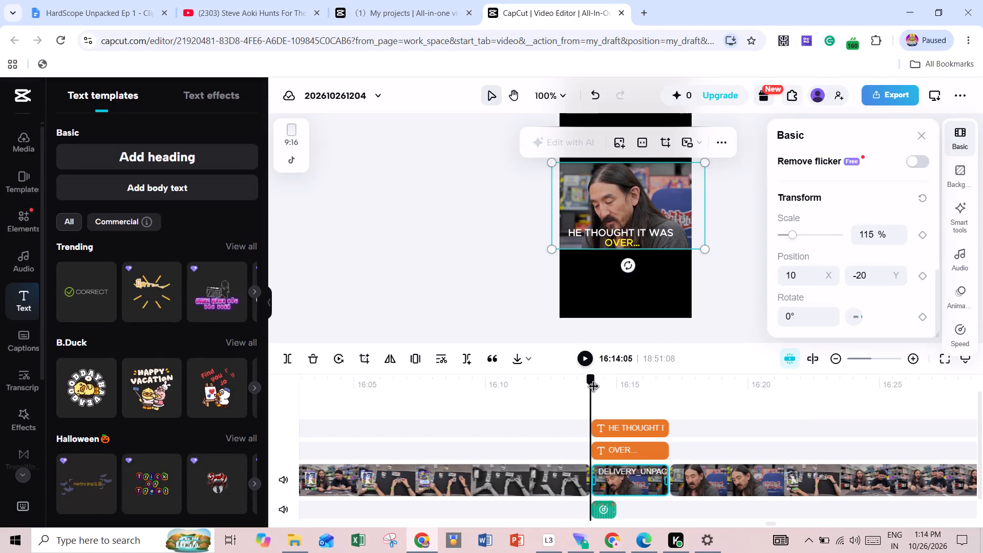
{"action": "left_click_drag", "start_coordinate": [594, 388], "coordinate": [595, 389]}
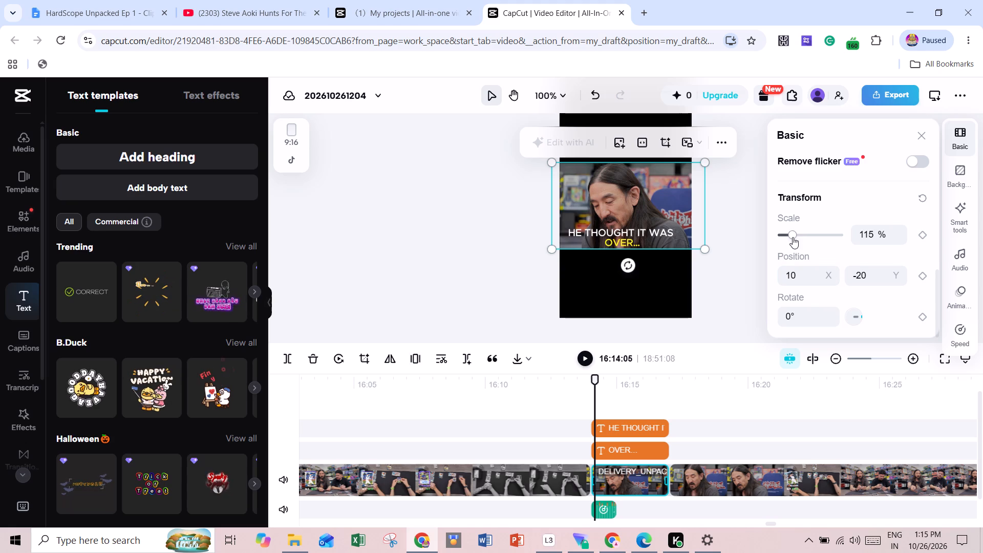
{"action": "left_click", "coordinate": [792, 235]}
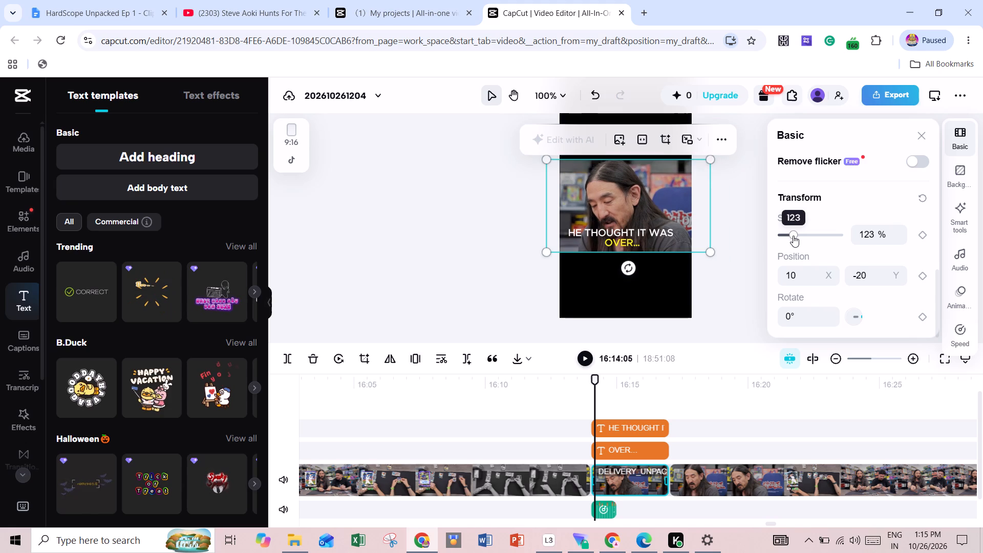
Scrub across the hook from 16:14:00 to 16:17:07, comparing the face clip's framing and scale with the clip that follows.
{"action": "left_click_drag", "start_coordinate": [596, 381], "coordinate": [588, 382]}
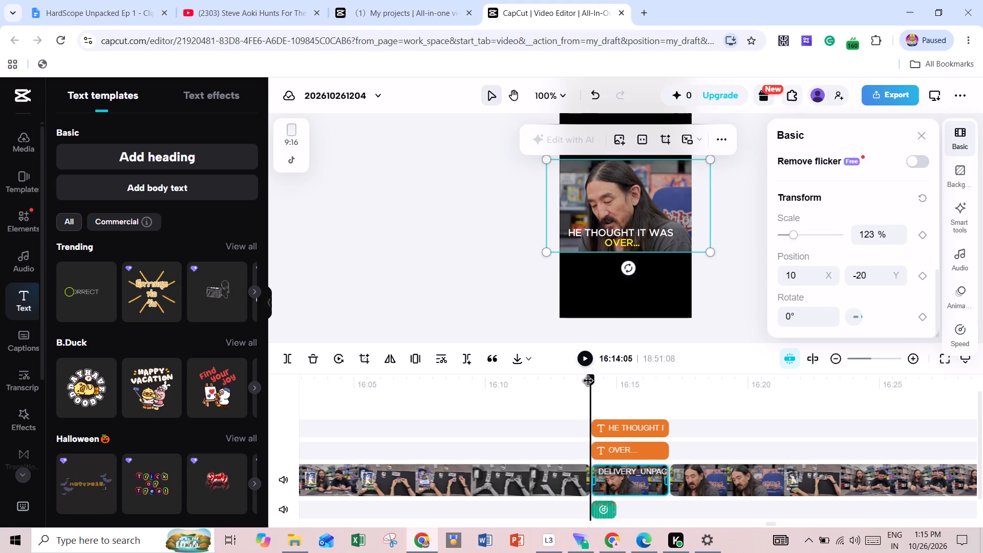
{"action": "left_click_drag", "start_coordinate": [588, 382], "coordinate": [596, 382]}
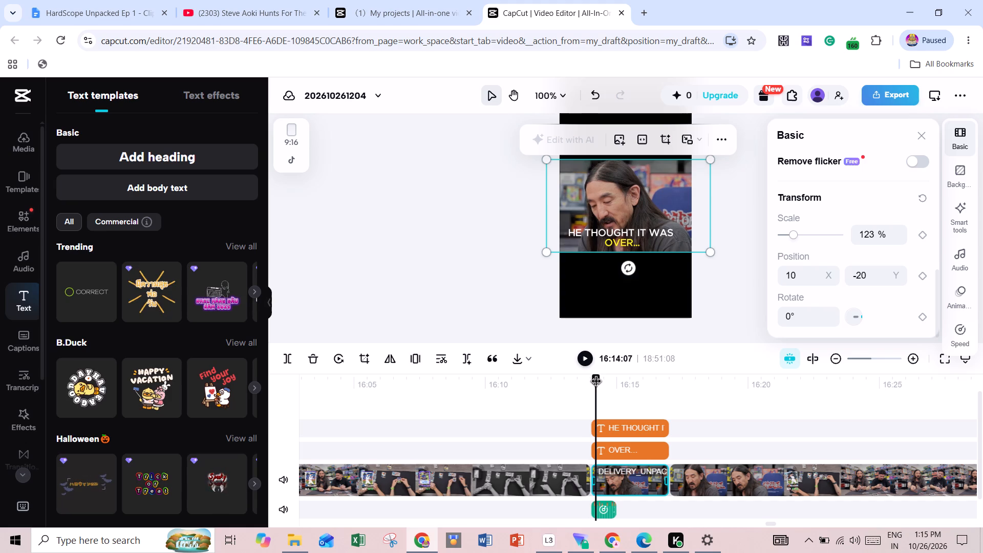
{"action": "left_click_drag", "start_coordinate": [596, 382], "coordinate": [597, 382]}
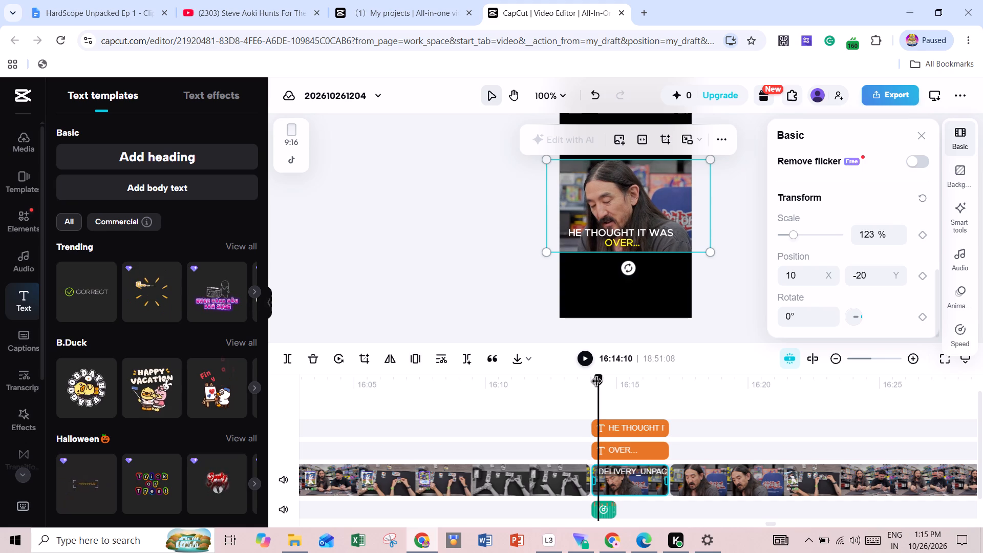
{"action": "left_click_drag", "start_coordinate": [597, 382], "coordinate": [665, 394]}
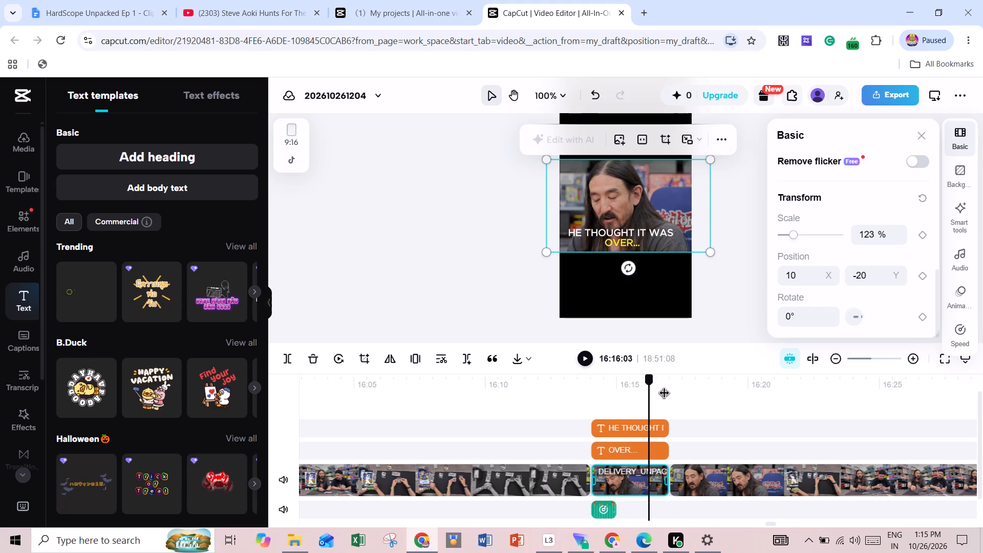
{"action": "left_click_drag", "start_coordinate": [665, 394], "coordinate": [635, 397]}
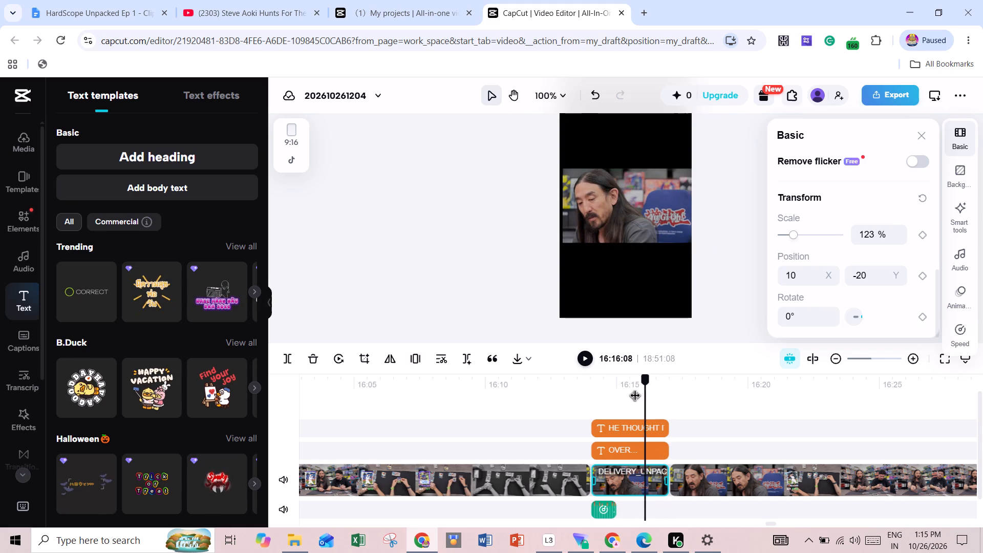
{"action": "left_click_drag", "start_coordinate": [635, 397], "coordinate": [591, 400]}
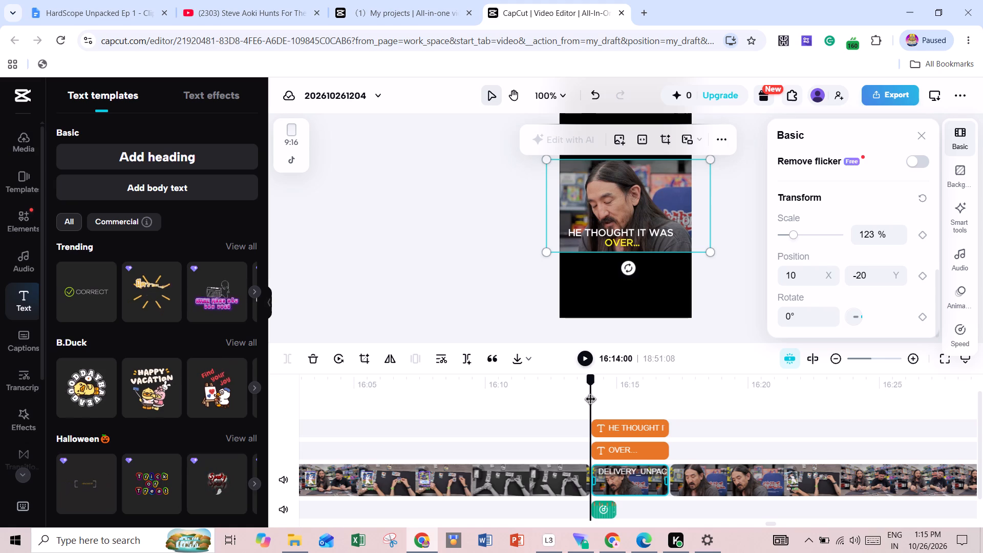
{"action": "left_click_drag", "start_coordinate": [591, 400], "coordinate": [596, 400]}
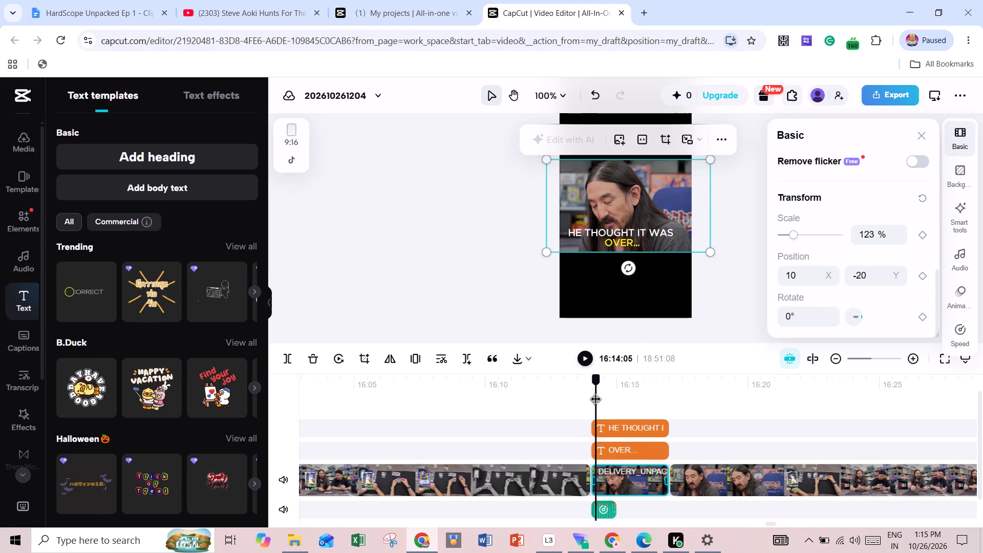
{"action": "left_click_drag", "start_coordinate": [596, 400], "coordinate": [595, 401]}
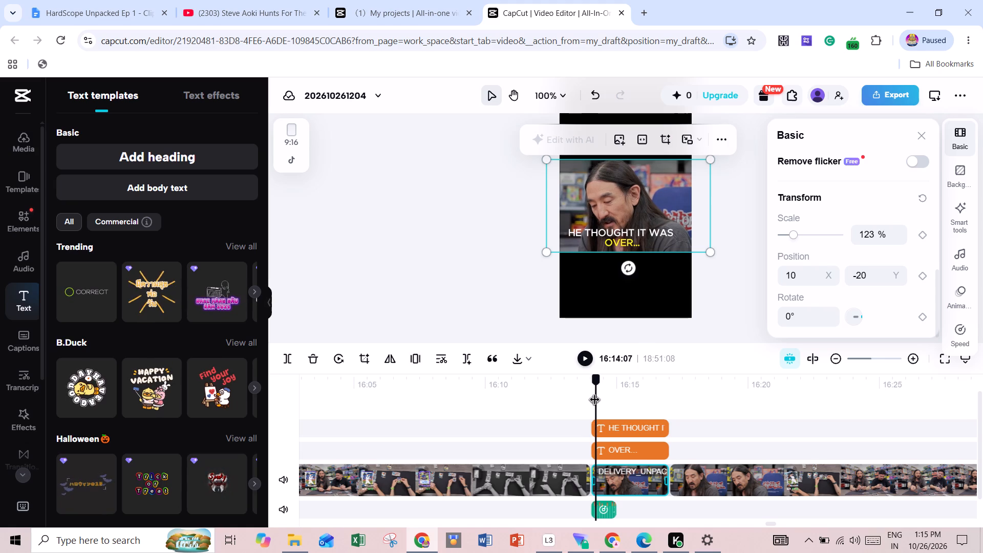
{"action": "left_click_drag", "start_coordinate": [595, 401], "coordinate": [594, 401]}
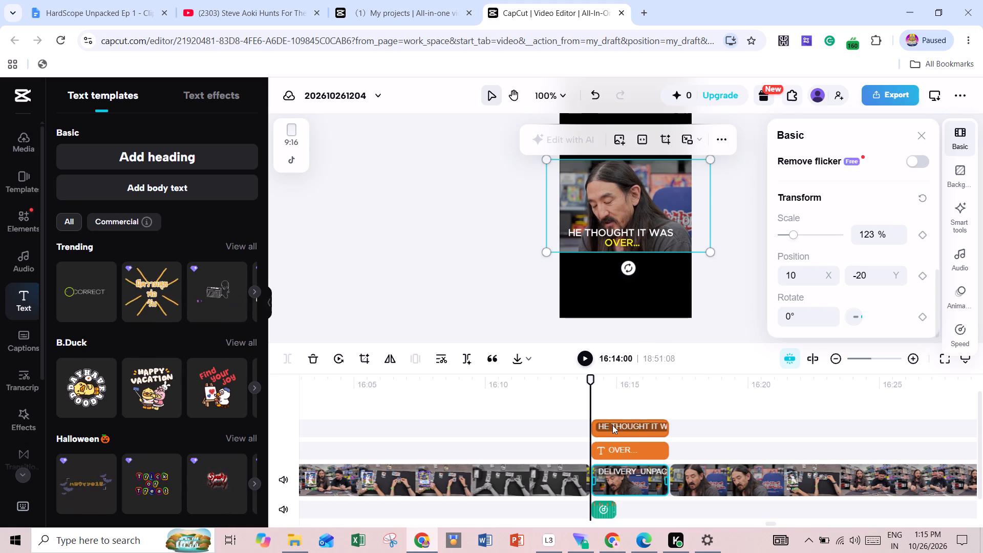
{"action": "left_click_drag", "start_coordinate": [589, 380], "coordinate": [599, 382]}
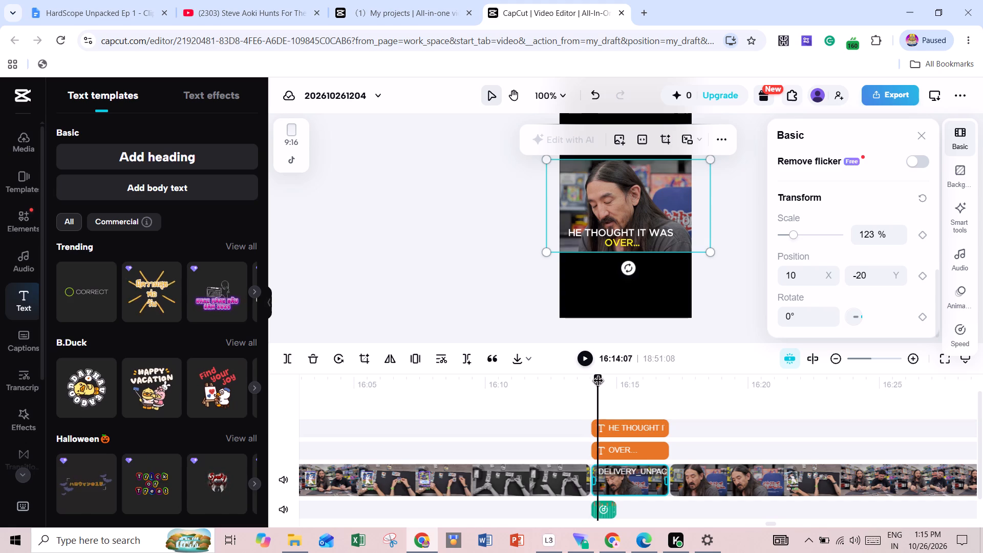
{"action": "left_click_drag", "start_coordinate": [599, 382], "coordinate": [598, 383]}
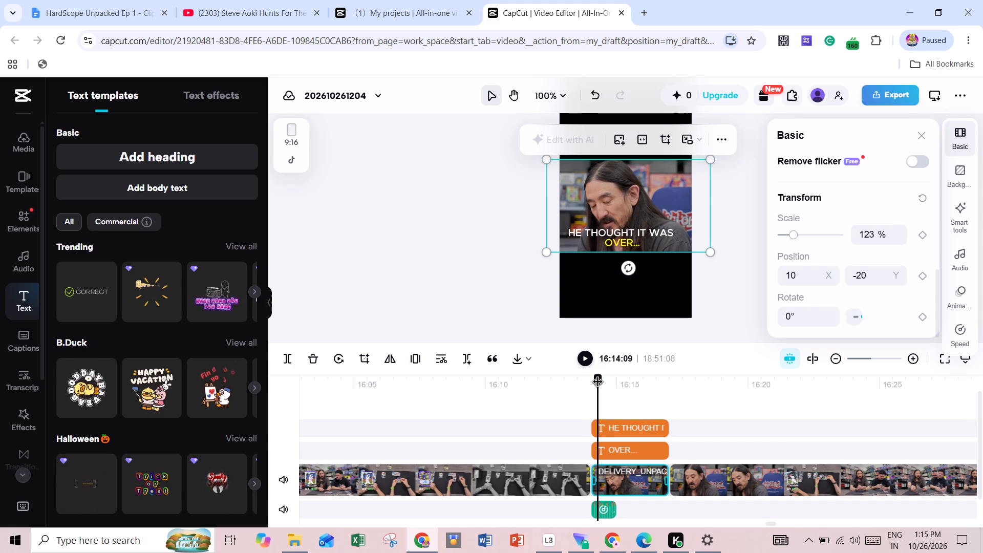
{"action": "left_click_drag", "start_coordinate": [598, 383], "coordinate": [601, 384]}
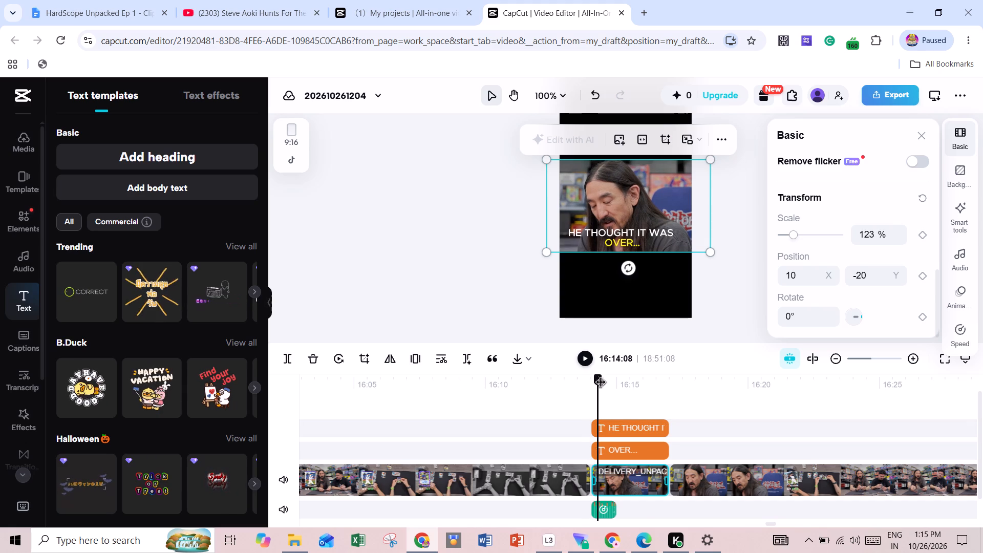
{"action": "left_click_drag", "start_coordinate": [601, 384], "coordinate": [670, 395]}
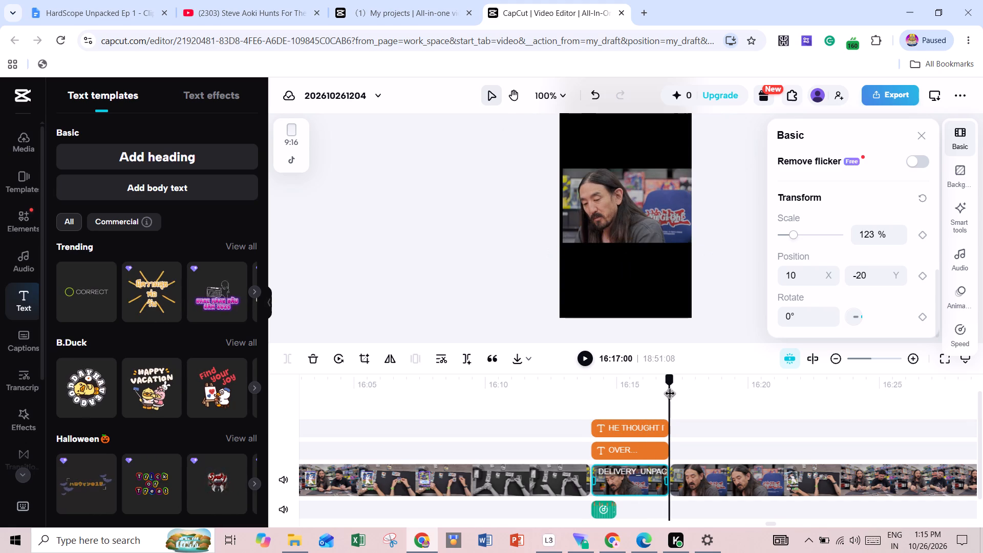
{"action": "left_click_drag", "start_coordinate": [670, 395], "coordinate": [675, 395]}
{"action": "left_click", "coordinate": [690, 477]}
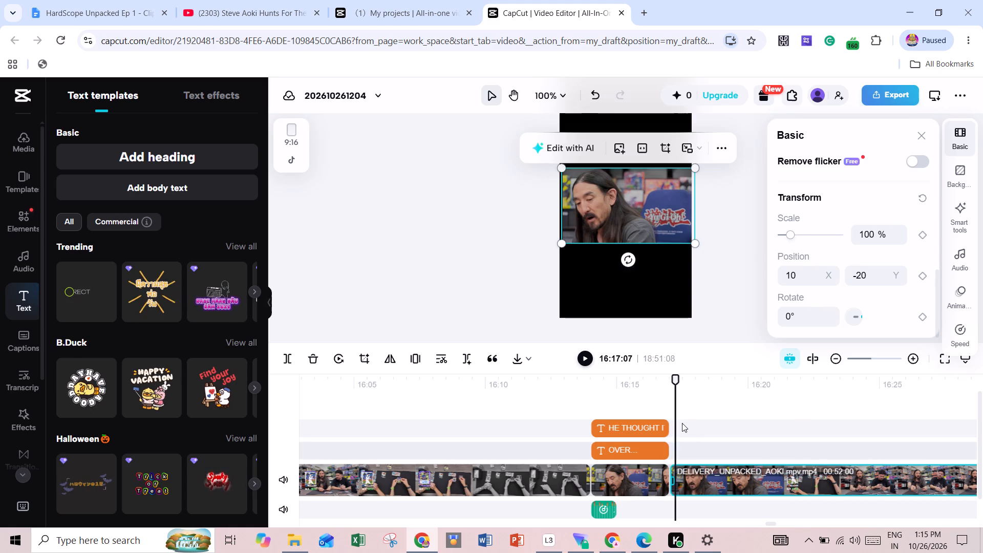
{"action": "left_click_drag", "start_coordinate": [677, 380], "coordinate": [668, 382]}
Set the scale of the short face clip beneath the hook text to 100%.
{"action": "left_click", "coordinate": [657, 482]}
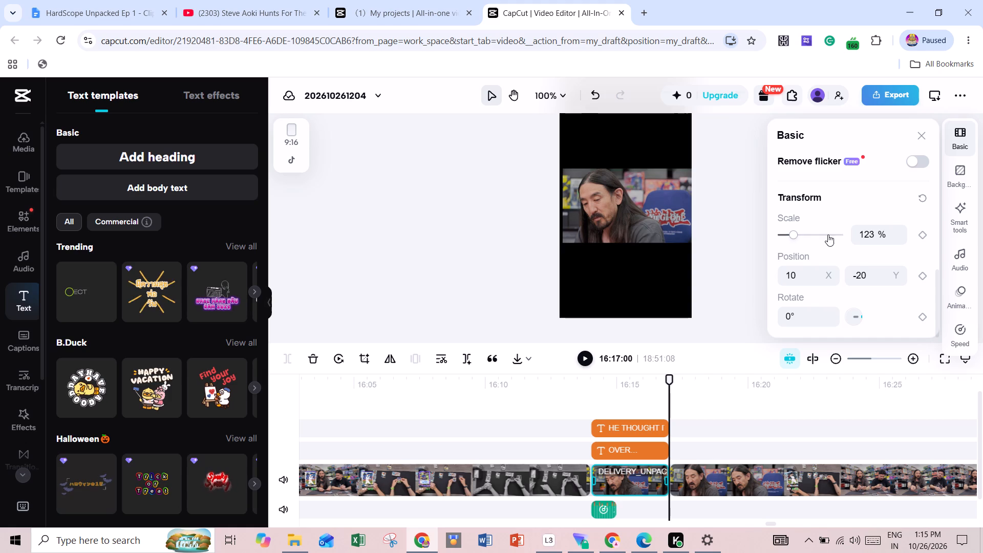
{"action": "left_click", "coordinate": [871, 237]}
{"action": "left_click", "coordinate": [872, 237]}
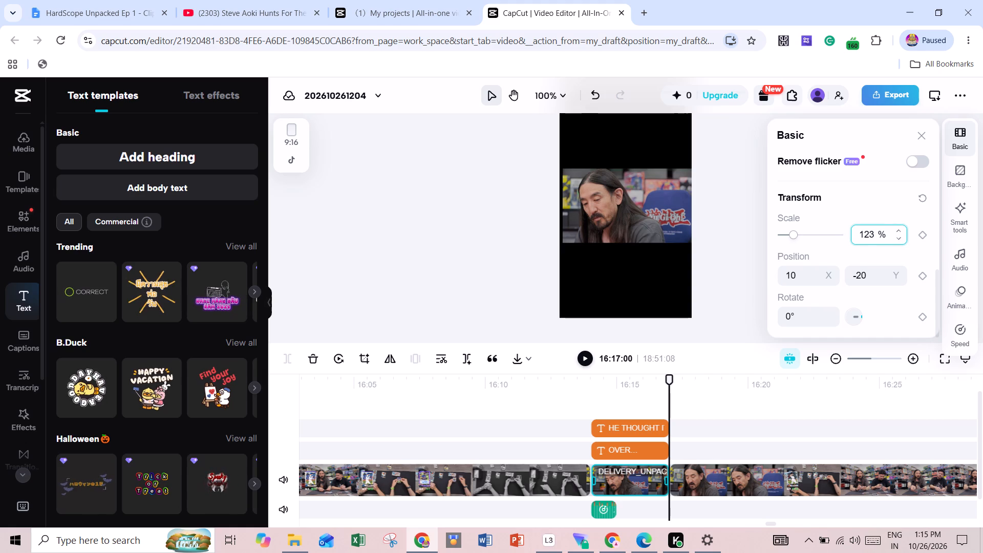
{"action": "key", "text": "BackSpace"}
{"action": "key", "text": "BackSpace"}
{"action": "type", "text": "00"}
Move the playhead to 16:14:08 and centre the face clip horizontally in the frame at X position 0.
{"action": "left_click_drag", "start_coordinate": [671, 380], "coordinate": [661, 382]}
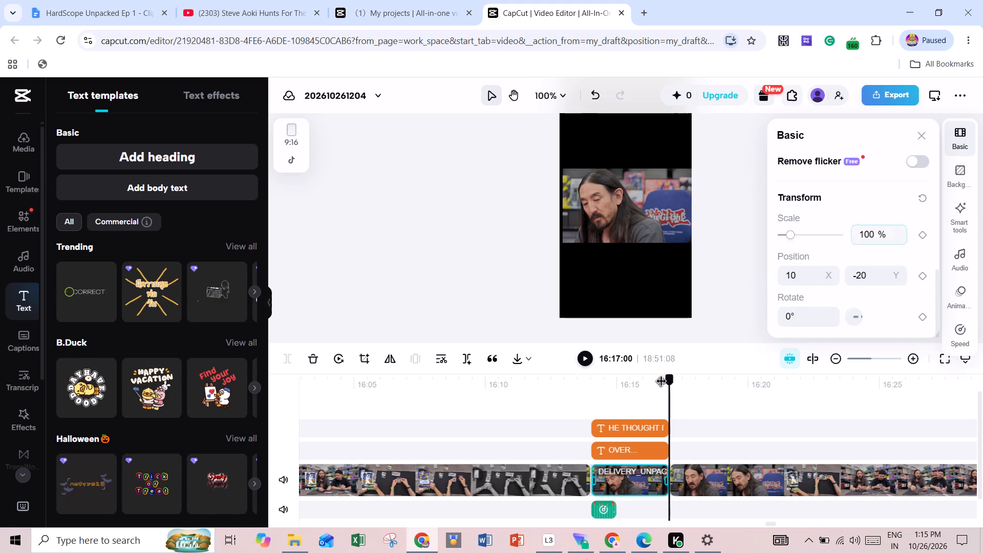
{"action": "left_click_drag", "start_coordinate": [661, 382], "coordinate": [604, 389]}
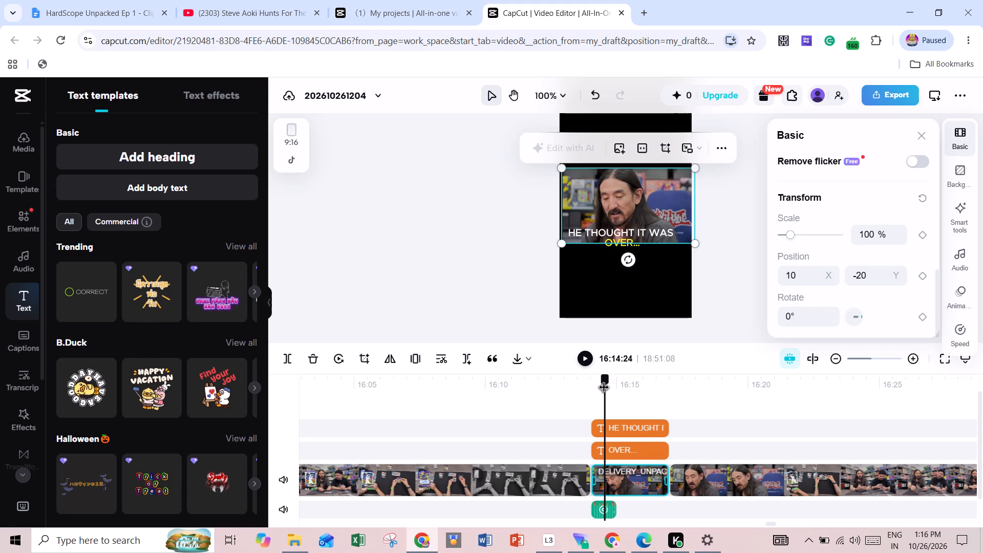
{"action": "left_click_drag", "start_coordinate": [604, 389], "coordinate": [597, 389]}
{"action": "left_click", "coordinate": [669, 206]}
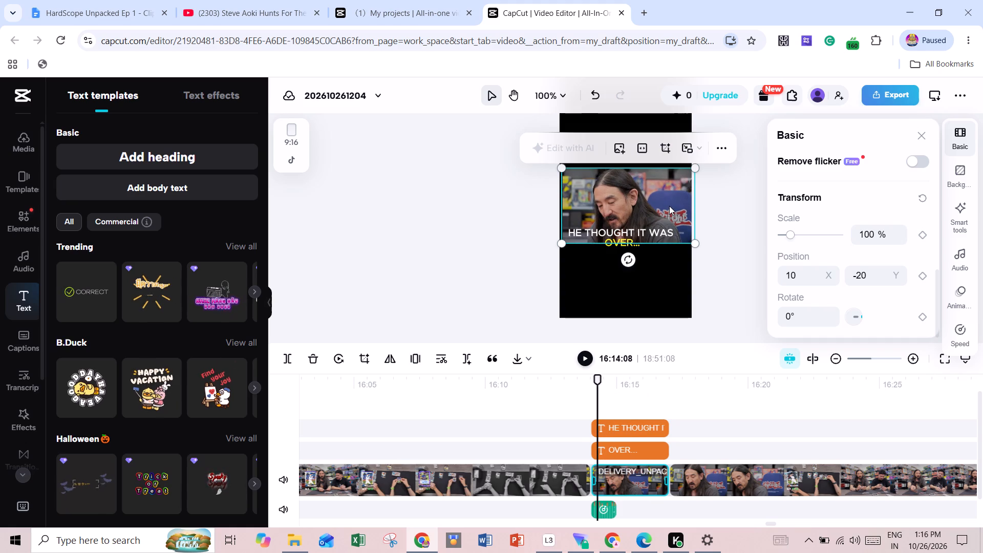
{"action": "left_click", "coordinate": [669, 206]}
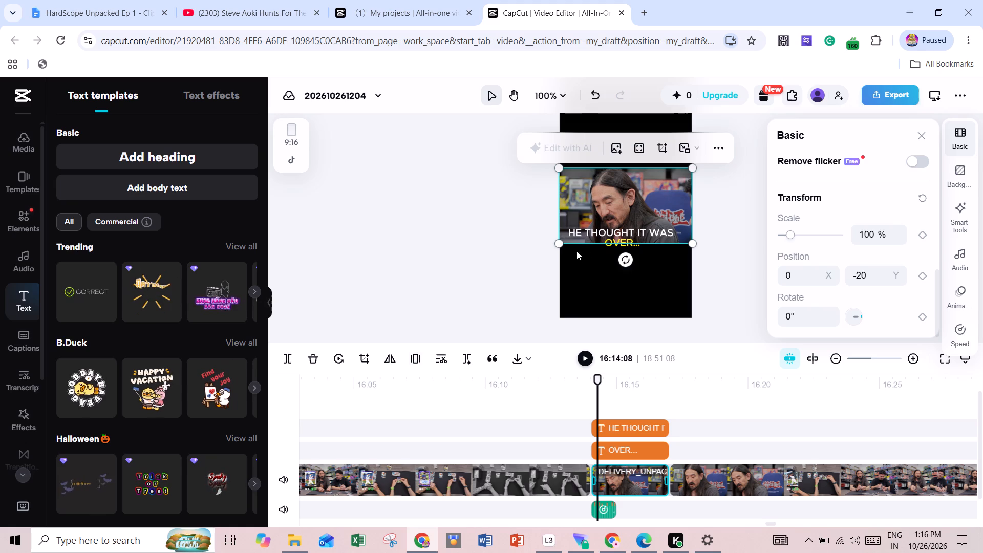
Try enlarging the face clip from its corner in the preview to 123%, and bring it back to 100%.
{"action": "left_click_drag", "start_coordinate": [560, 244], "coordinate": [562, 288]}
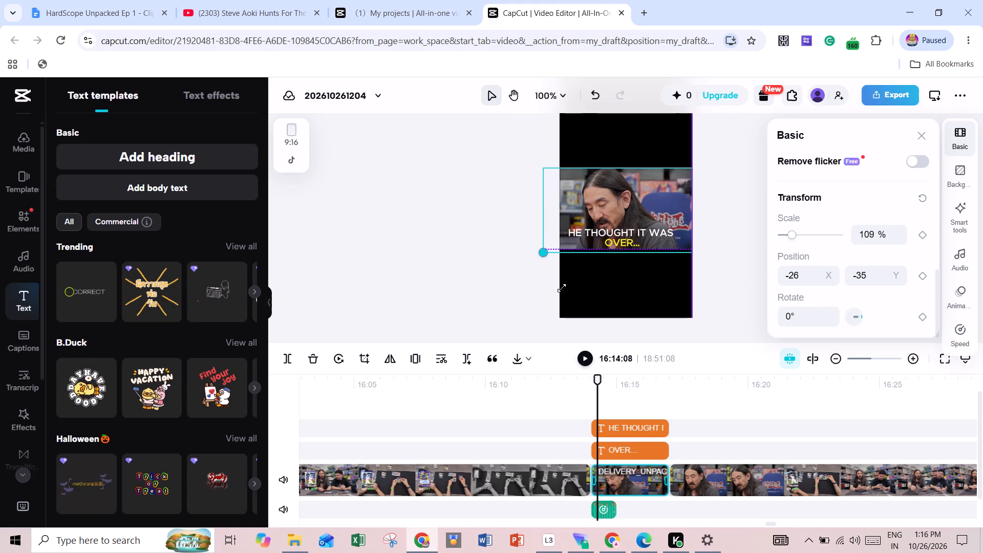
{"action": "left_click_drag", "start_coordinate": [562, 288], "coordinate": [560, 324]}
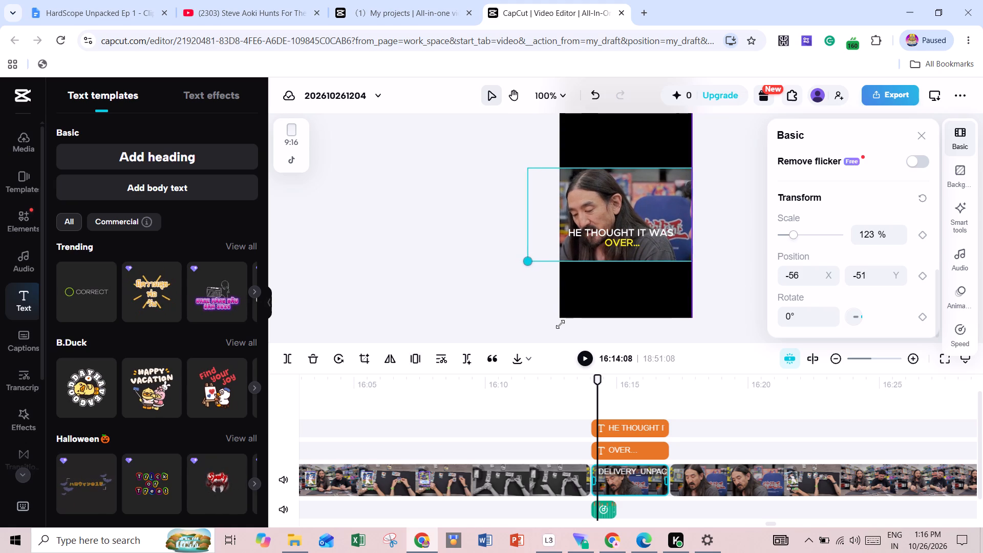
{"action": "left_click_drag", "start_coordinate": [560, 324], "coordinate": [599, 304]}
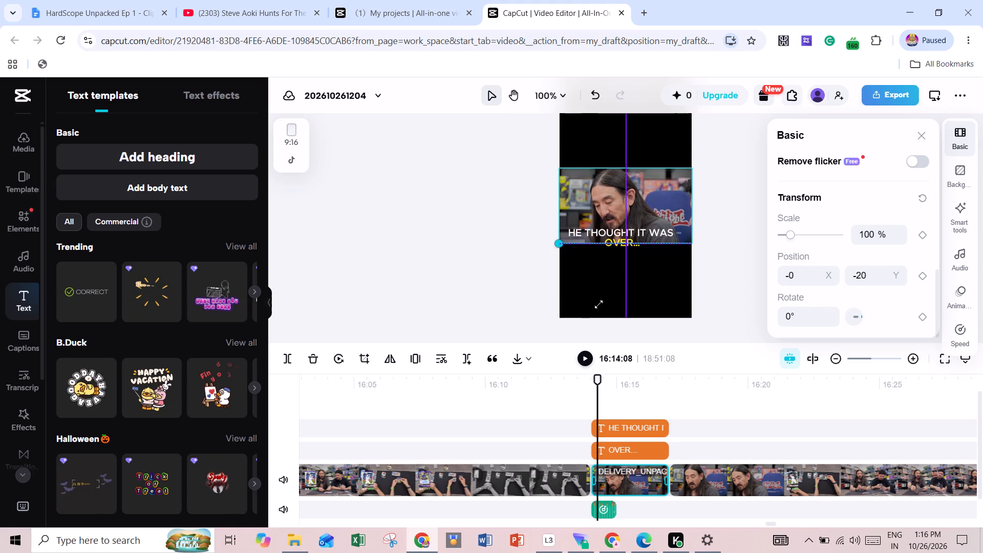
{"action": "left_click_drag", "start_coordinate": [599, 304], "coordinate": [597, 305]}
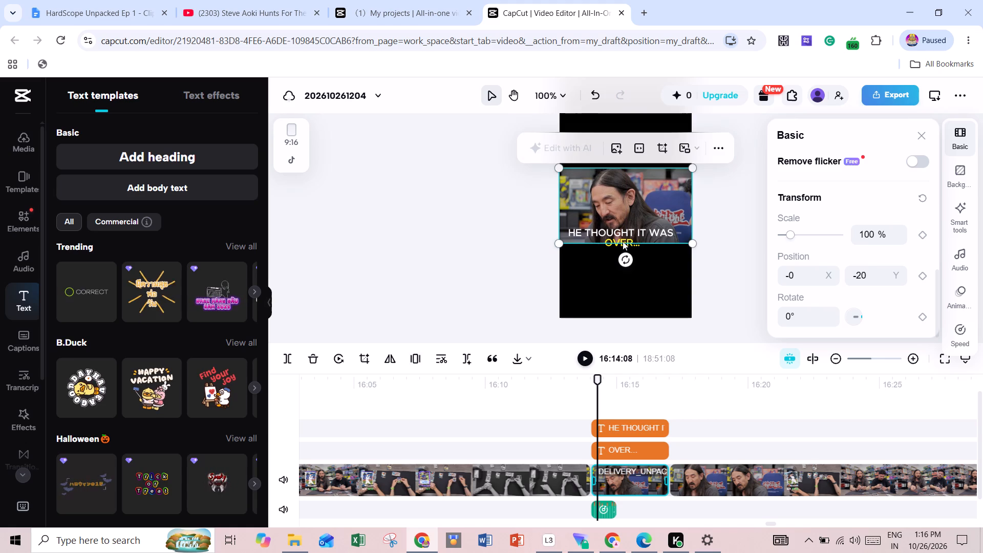
Nudge the "HE THOUGHT IT WAS" text slightly upward and centre it horizontally over the face clip.
{"action": "left_click", "coordinate": [626, 236]}
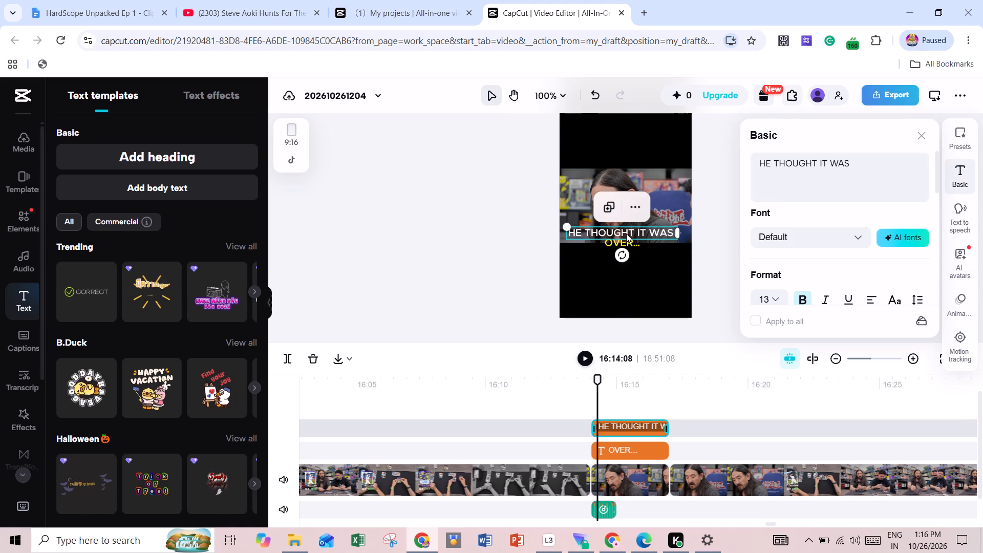
{"action": "left_click", "coordinate": [626, 233]}
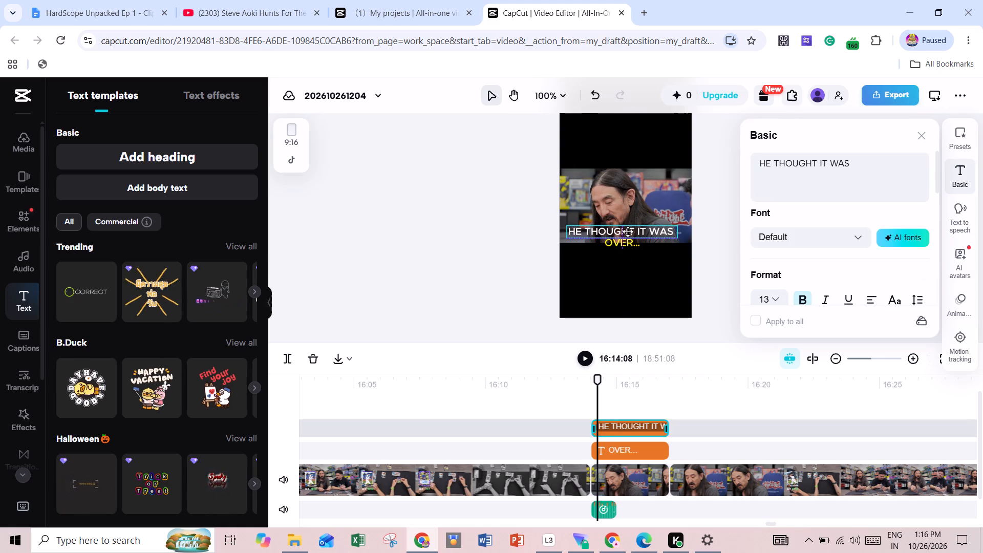
{"action": "left_click", "coordinate": [626, 243]}
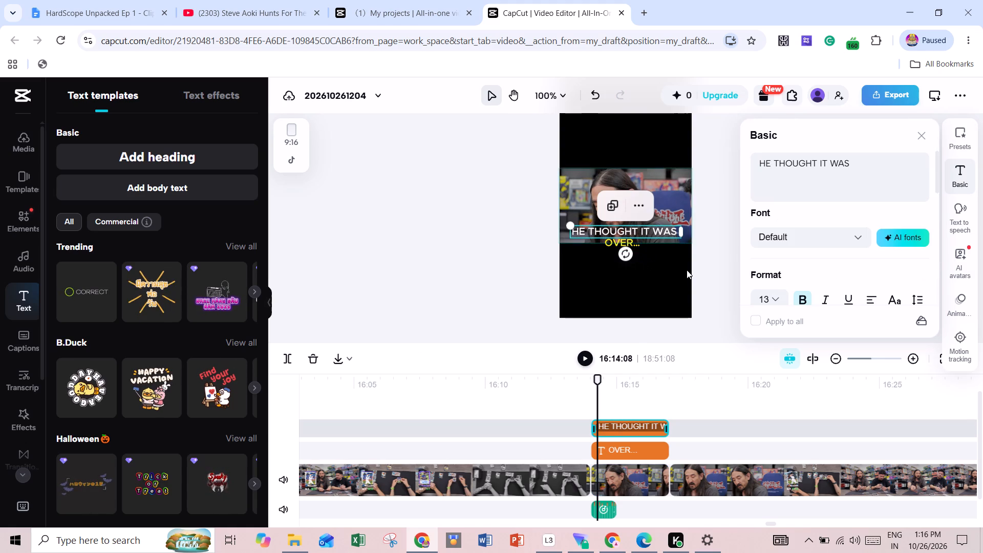
{"action": "left_click", "coordinate": [675, 280]}
Move the yellow "OVER..." text up close beneath "HE THOUGHT IT WAS" so it sits within the video picture.
{"action": "left_click", "coordinate": [630, 243]}
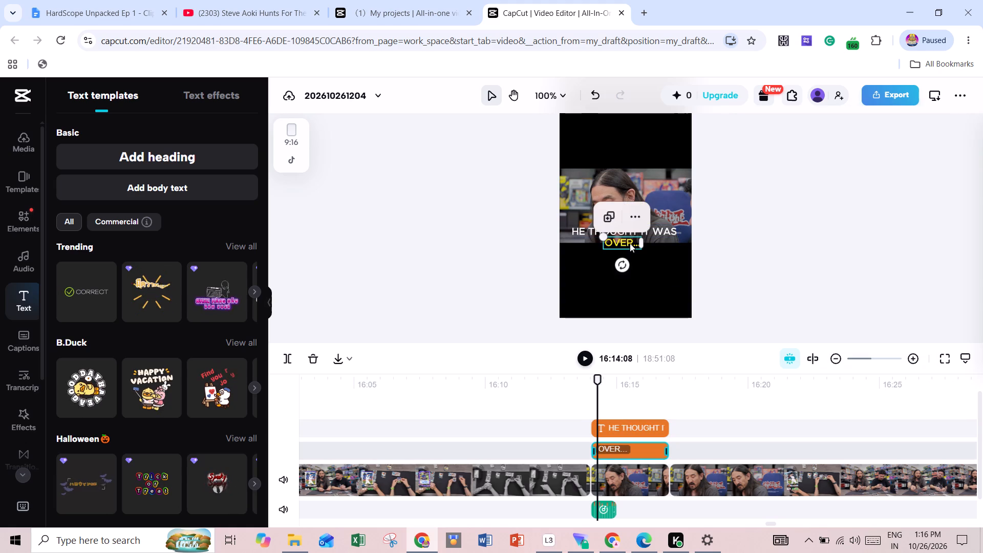
{"action": "left_click_drag", "start_coordinate": [630, 242], "coordinate": [630, 235]}
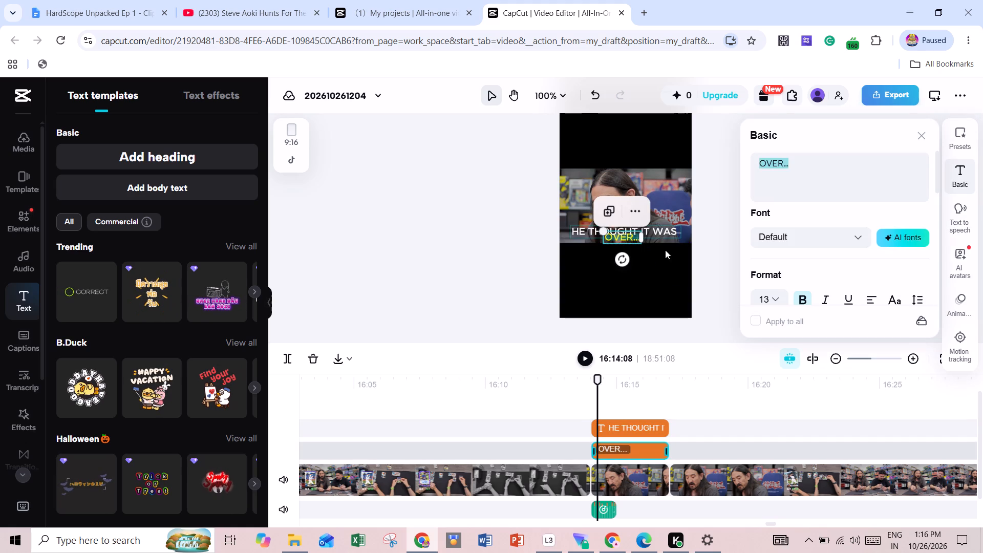
{"action": "left_click", "coordinate": [666, 255]}
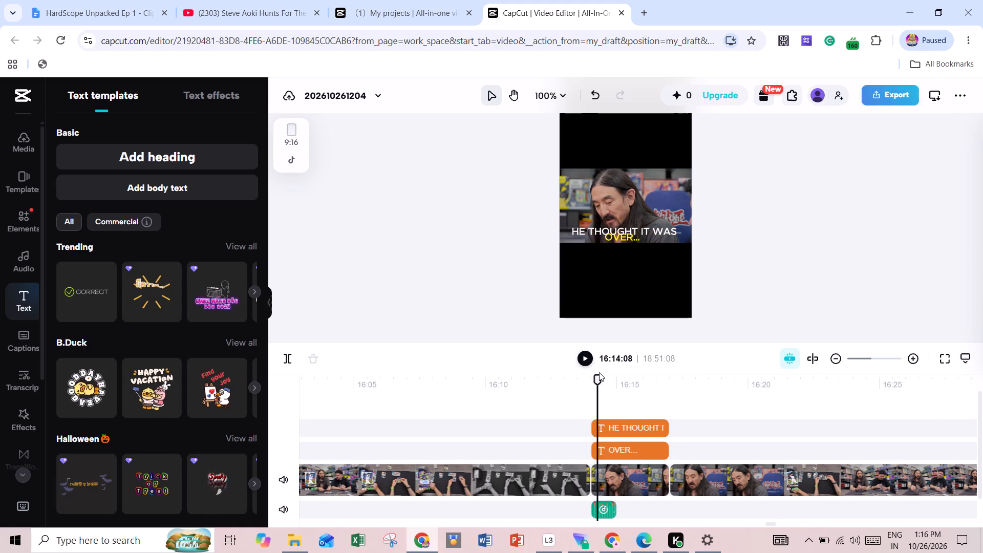
Move the playhead to 16:14:05 and scale the short face clip to 123%.
{"action": "left_click_drag", "start_coordinate": [599, 375], "coordinate": [589, 377]}
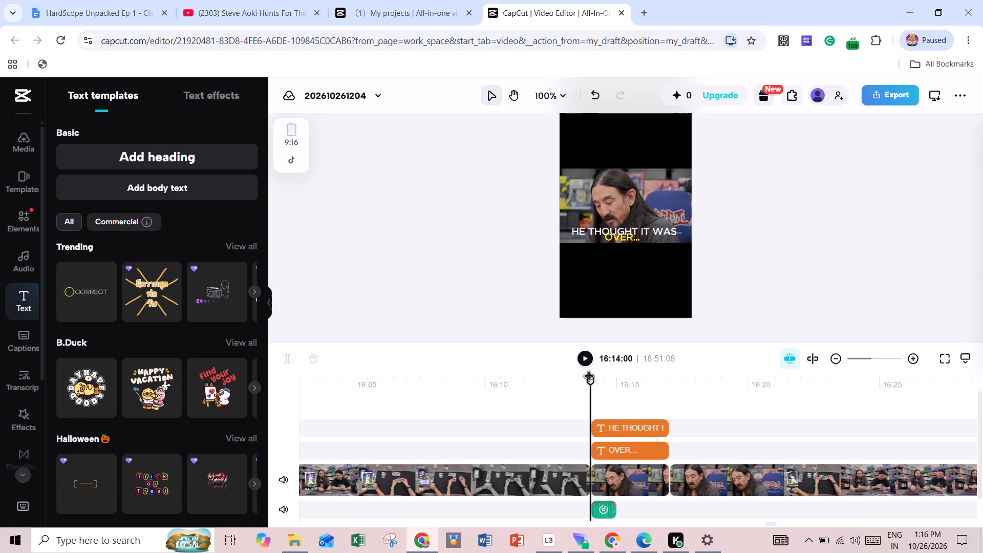
{"action": "left_click", "coordinate": [591, 382]}
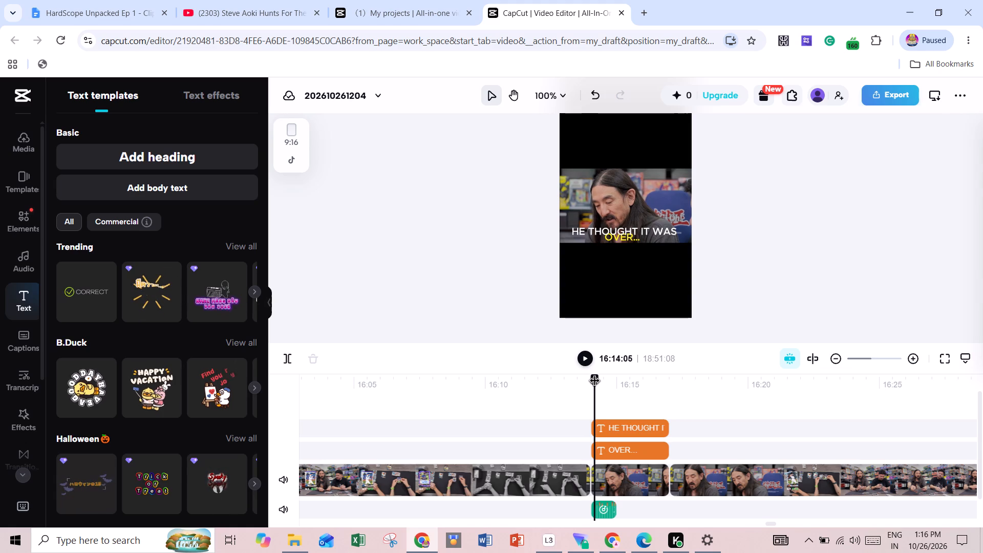
{"action": "left_click", "coordinate": [631, 282]}
{"action": "left_click", "coordinate": [649, 200]}
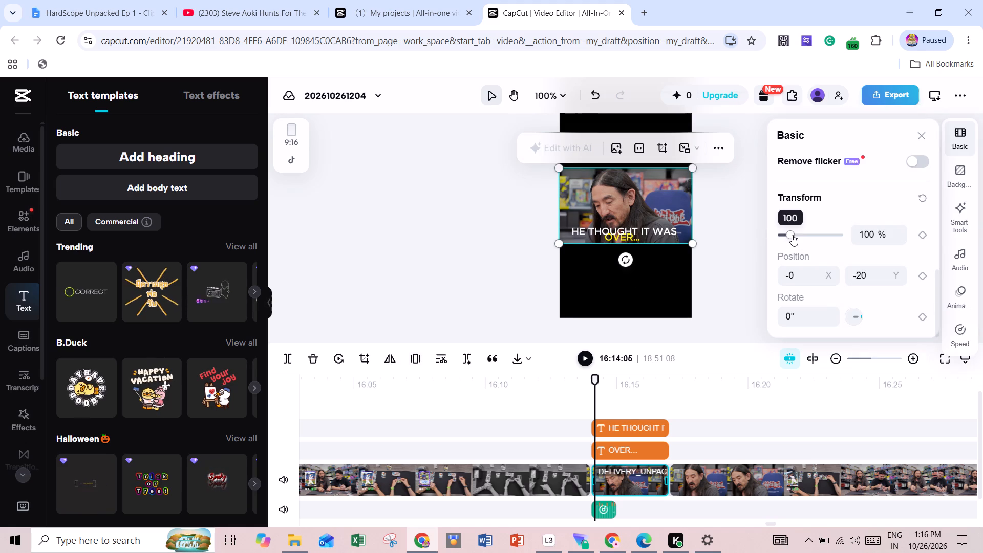
{"action": "left_click_drag", "start_coordinate": [789, 233], "coordinate": [793, 235]}
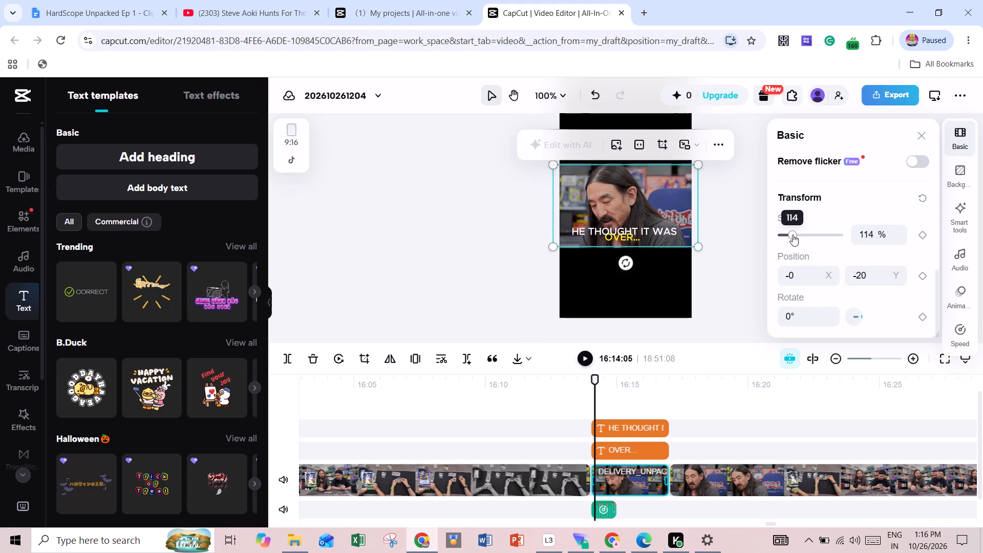
{"action": "left_click_drag", "start_coordinate": [793, 235], "coordinate": [794, 235]}
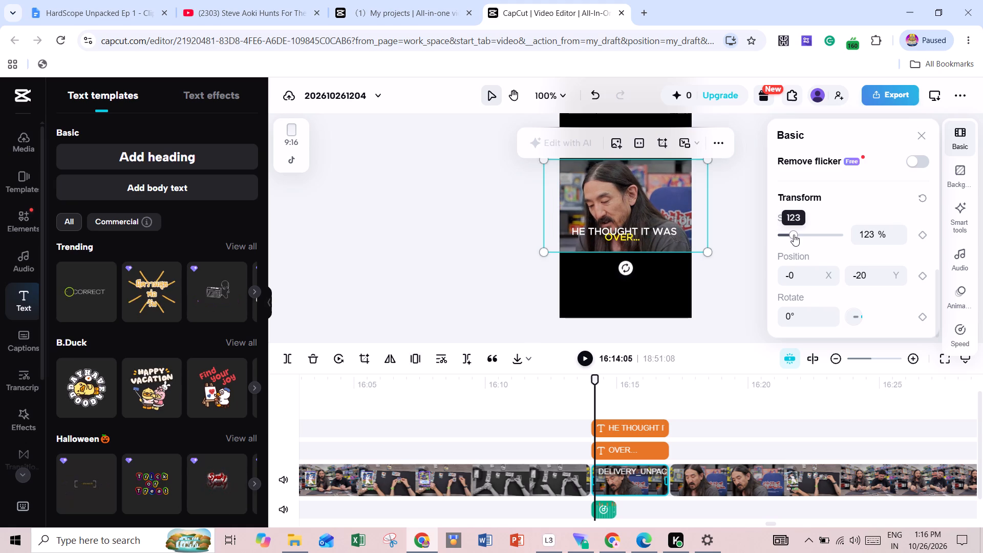
Move the playhead to 16:14:09 and set the short face clip's scale to 100%.
{"action": "left_click_drag", "start_coordinate": [794, 235], "coordinate": [794, 235]}
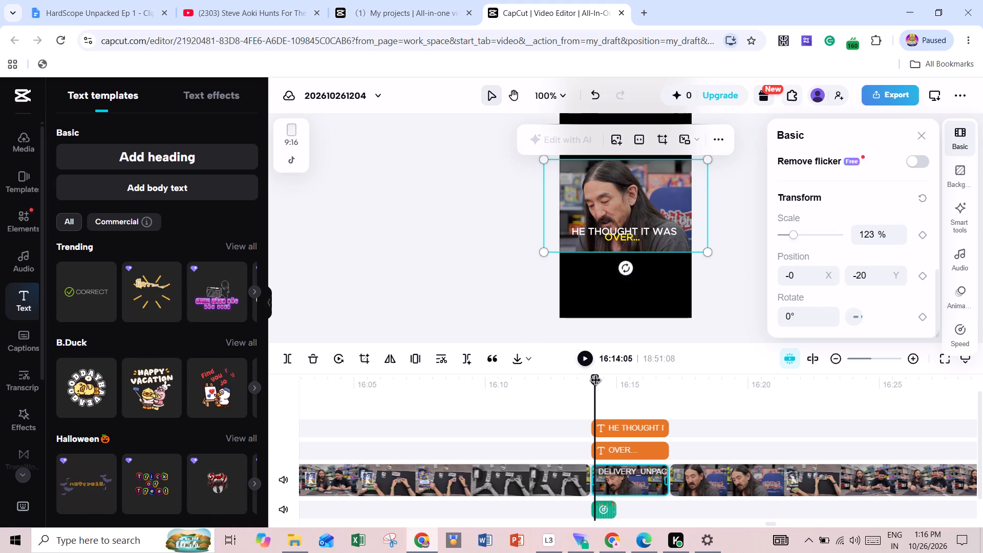
{"action": "left_click_drag", "start_coordinate": [595, 381], "coordinate": [590, 382]}
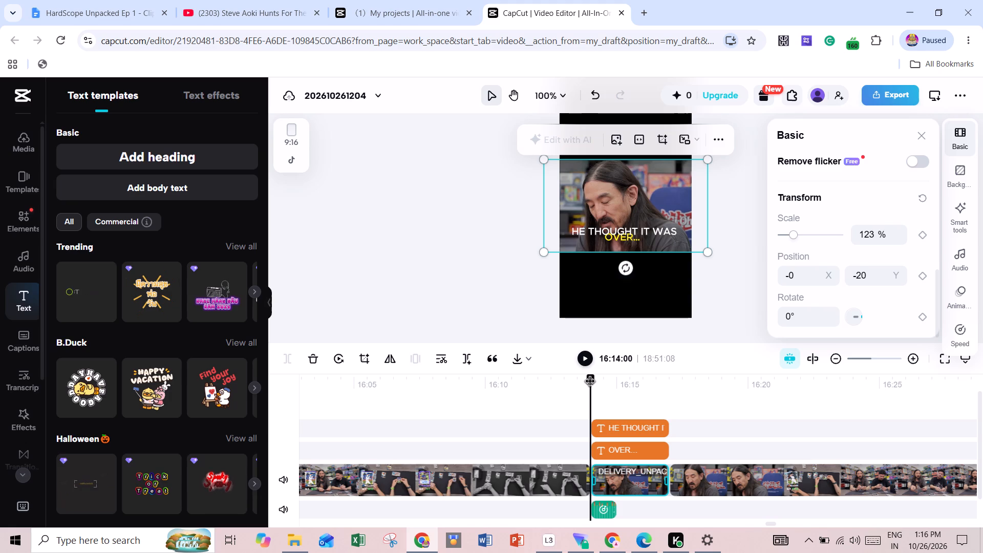
{"action": "left_click_drag", "start_coordinate": [590, 382], "coordinate": [599, 384]}
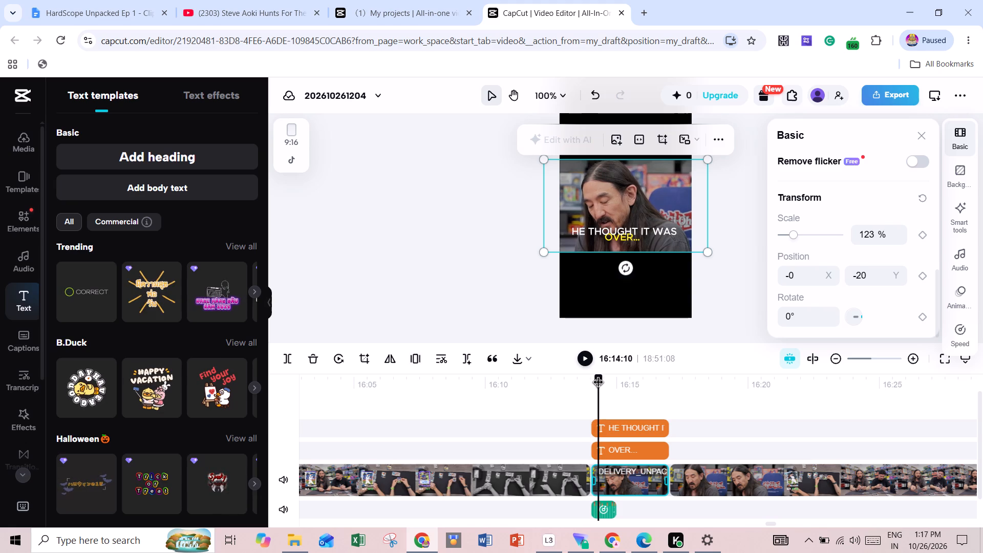
{"action": "left_click_drag", "start_coordinate": [599, 384], "coordinate": [616, 387]}
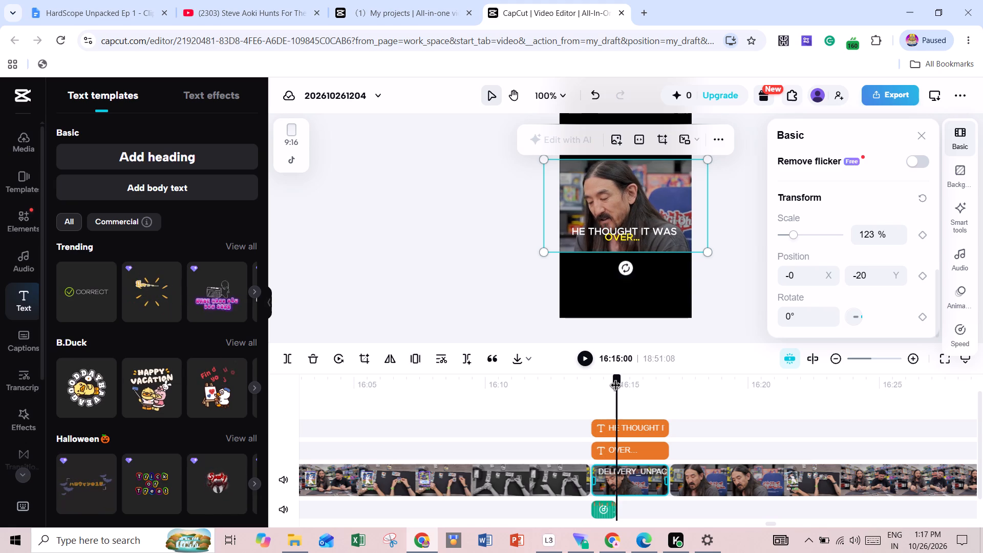
{"action": "left_click_drag", "start_coordinate": [616, 387], "coordinate": [599, 388]}
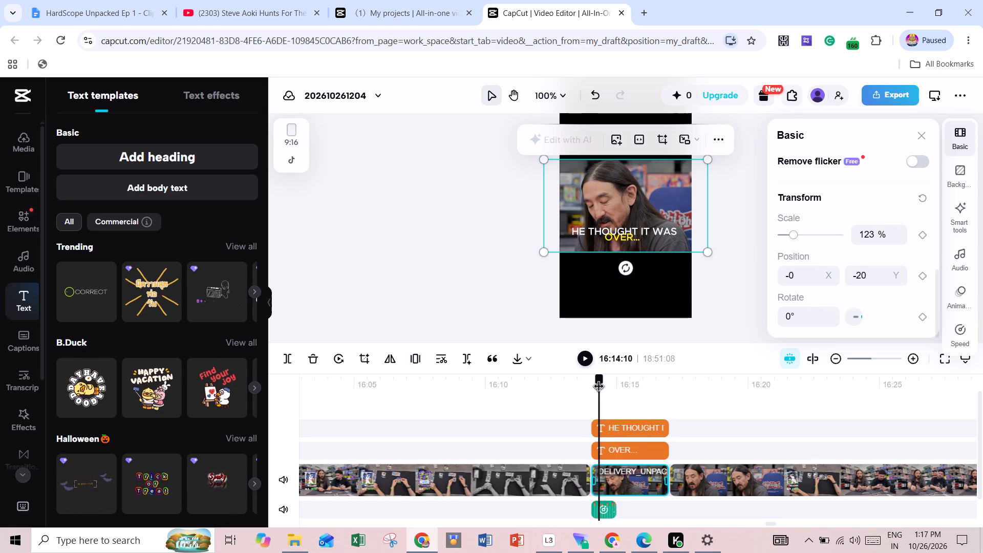
{"action": "left_click_drag", "start_coordinate": [599, 388], "coordinate": [599, 388]}
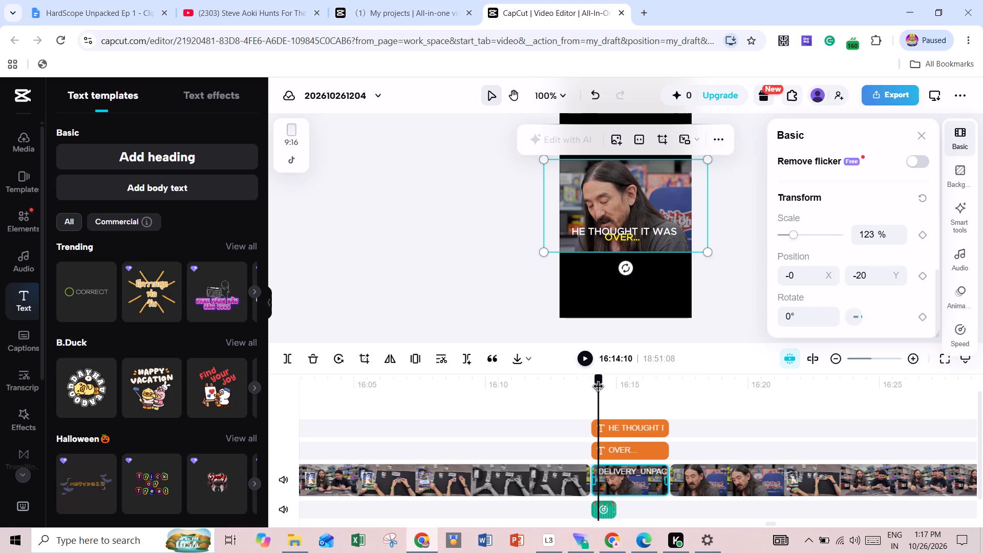
{"action": "left_click_drag", "start_coordinate": [599, 388], "coordinate": [599, 388]}
{"action": "left_click", "coordinate": [872, 235]}
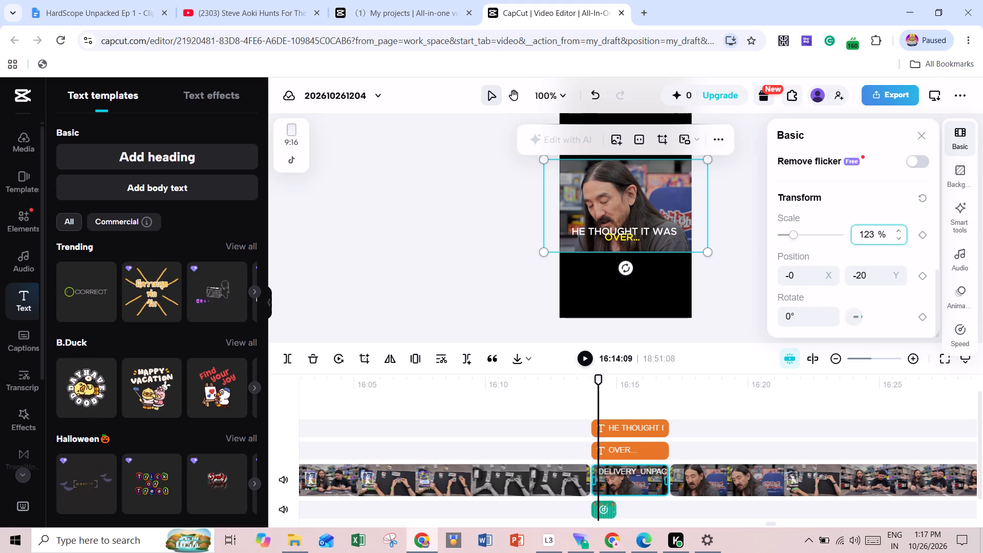
{"action": "key", "text": "BackSpace"}
{"action": "key", "text": "BackSpace"}
{"action": "key", "text": "BackSpace"}
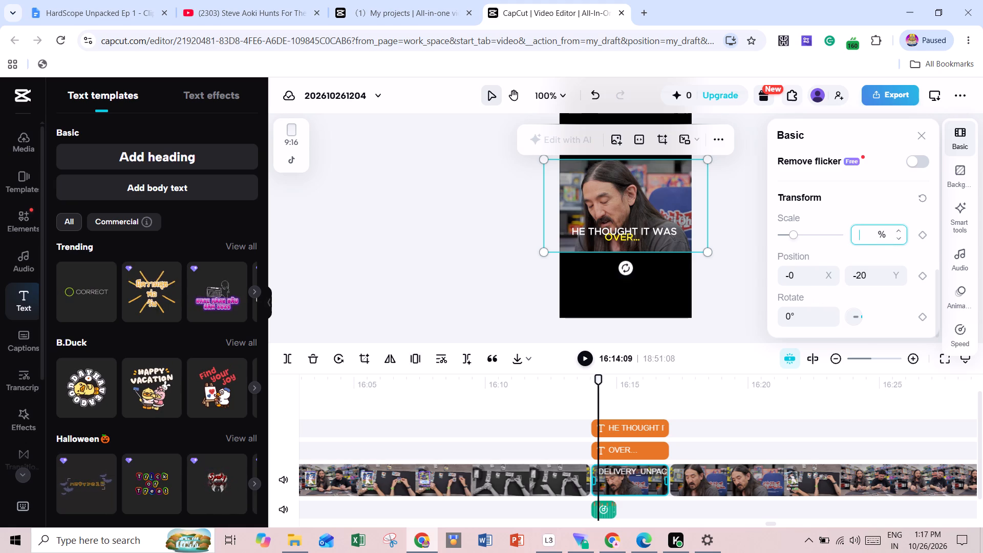
{"action": "type", "text": "00"}
{"action": "key", "text": "BackSpace"}
{"action": "key", "text": "BackSpace"}
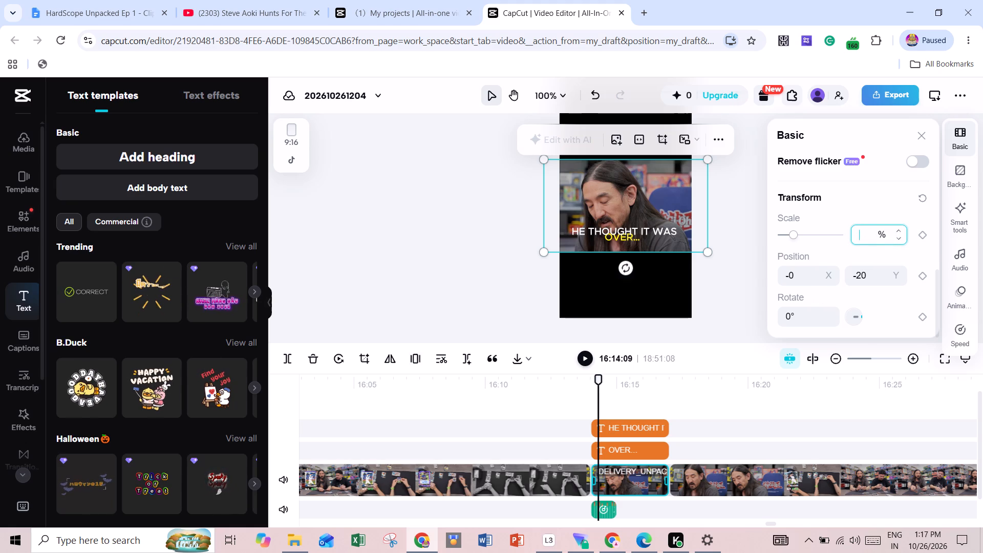
{"action": "key", "text": "1"}
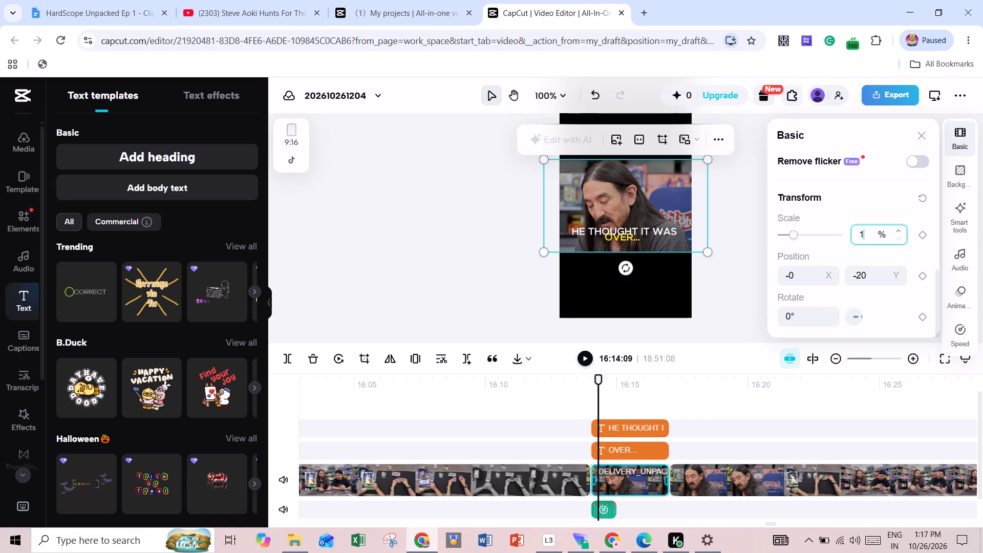
{"action": "type", "text": "00"}
{"action": "key", "text": "Return"}
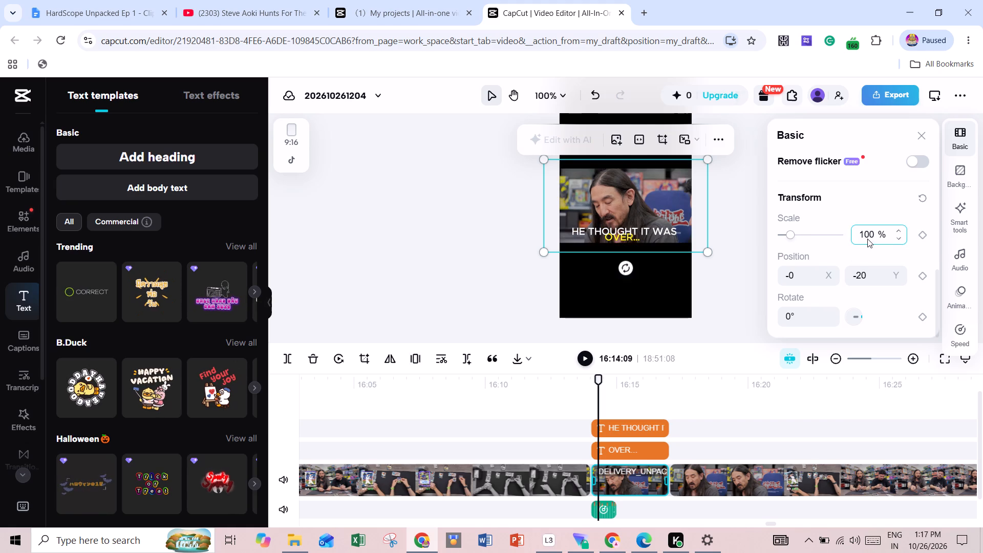
Split the short face clip at 16:14:05, cutting off a few-frame segment at its start.
{"action": "left_click_drag", "start_coordinate": [600, 382], "coordinate": [600, 381]}
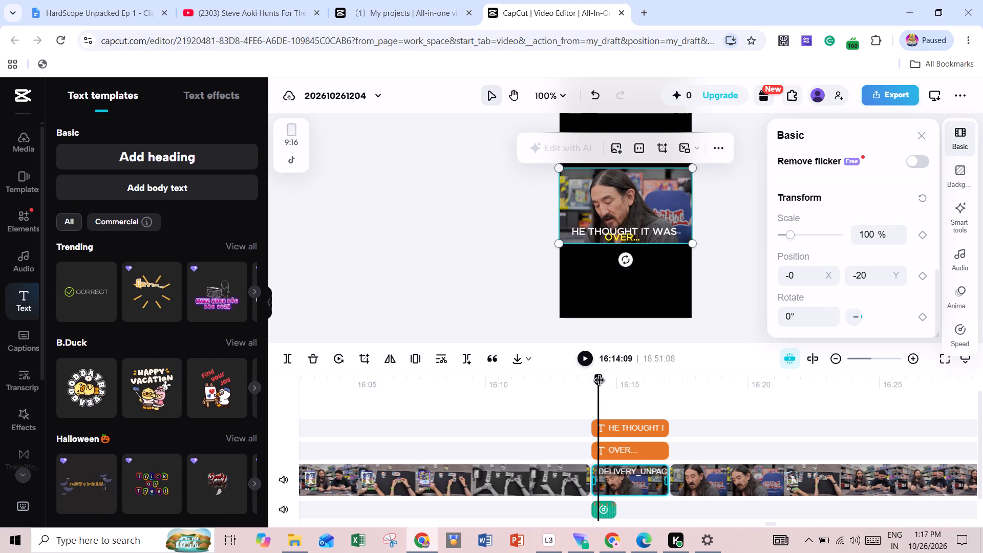
{"action": "left_click_drag", "start_coordinate": [600, 381], "coordinate": [597, 381]}
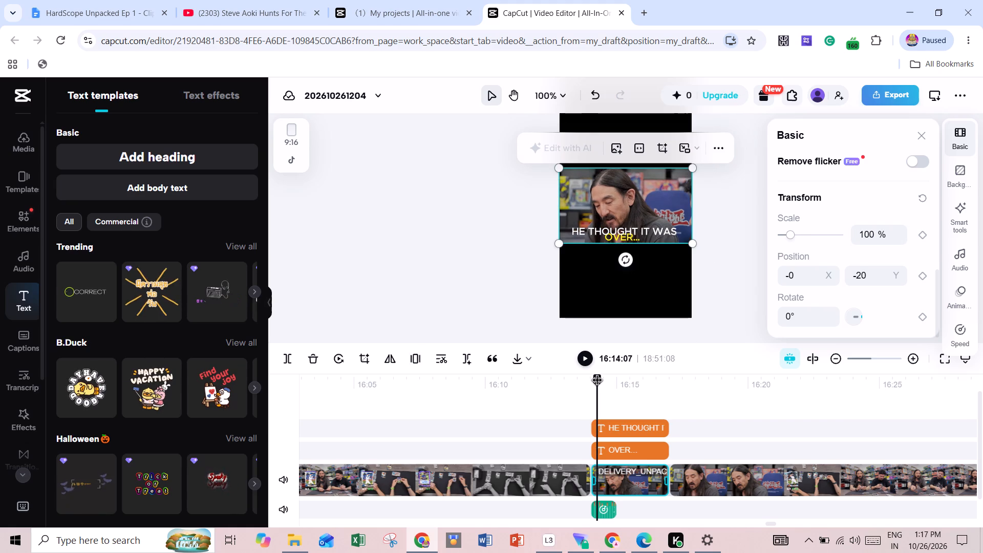
{"action": "left_click_drag", "start_coordinate": [597, 381], "coordinate": [597, 381]}
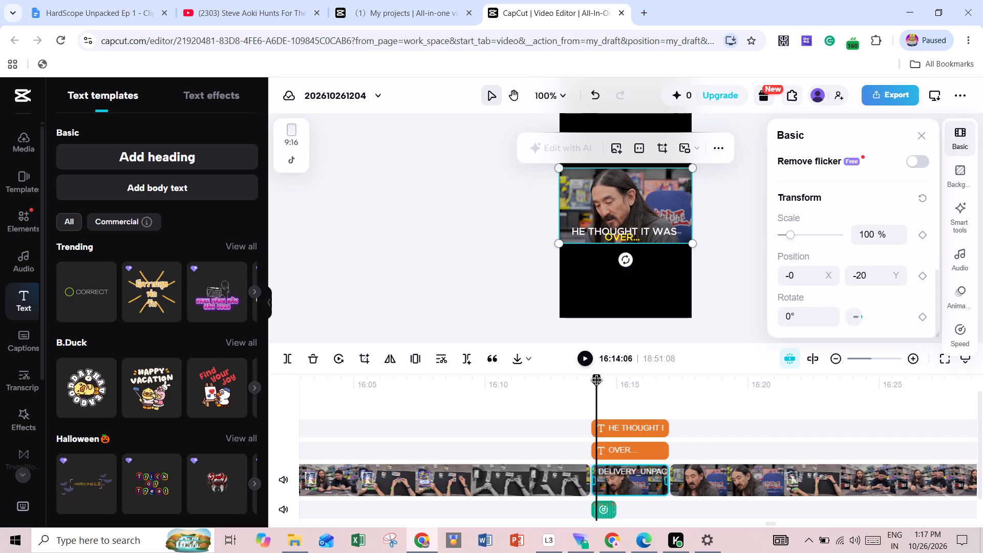
{"action": "left_click_drag", "start_coordinate": [597, 381], "coordinate": [595, 381]}
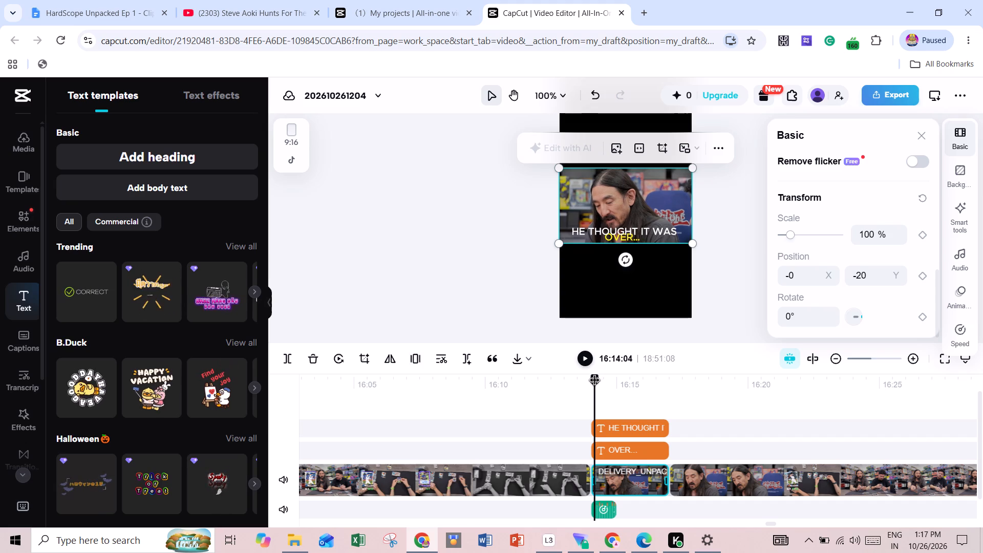
{"action": "left_click_drag", "start_coordinate": [595, 381], "coordinate": [596, 381]}
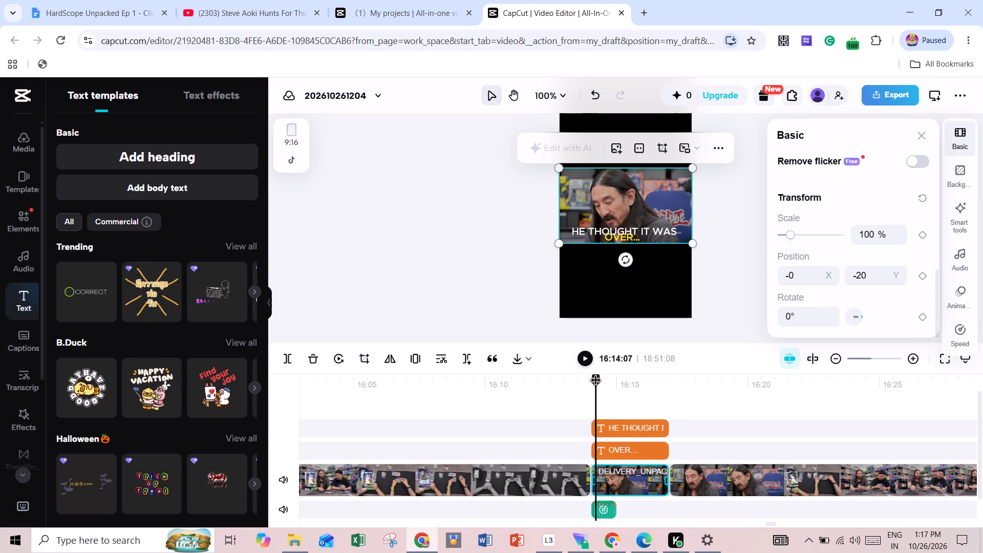
{"action": "left_click_drag", "start_coordinate": [596, 381], "coordinate": [595, 381]}
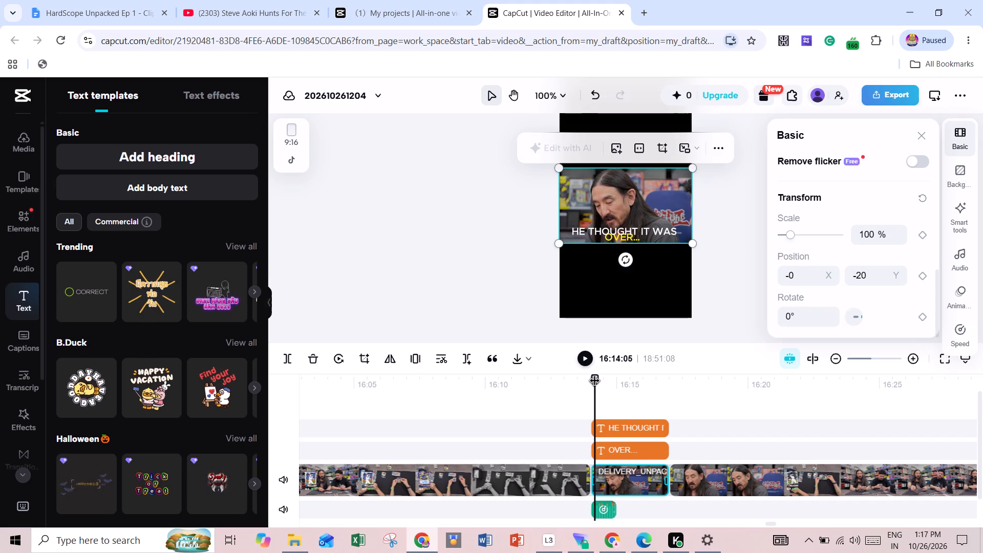
{"action": "left_click", "coordinate": [290, 363]}
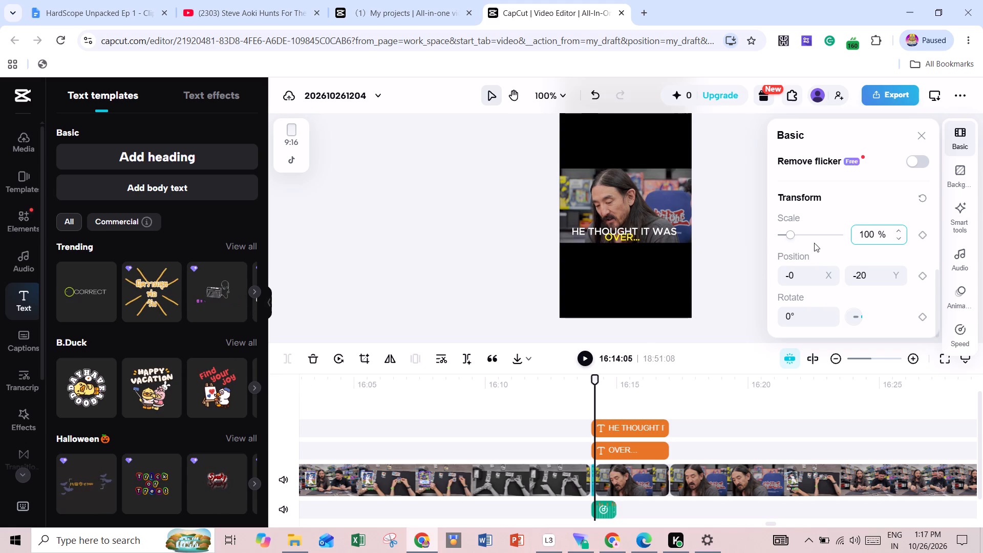
Scale the few-frame opening segment of the face clip to 123%.
{"action": "left_click", "coordinate": [790, 236]}
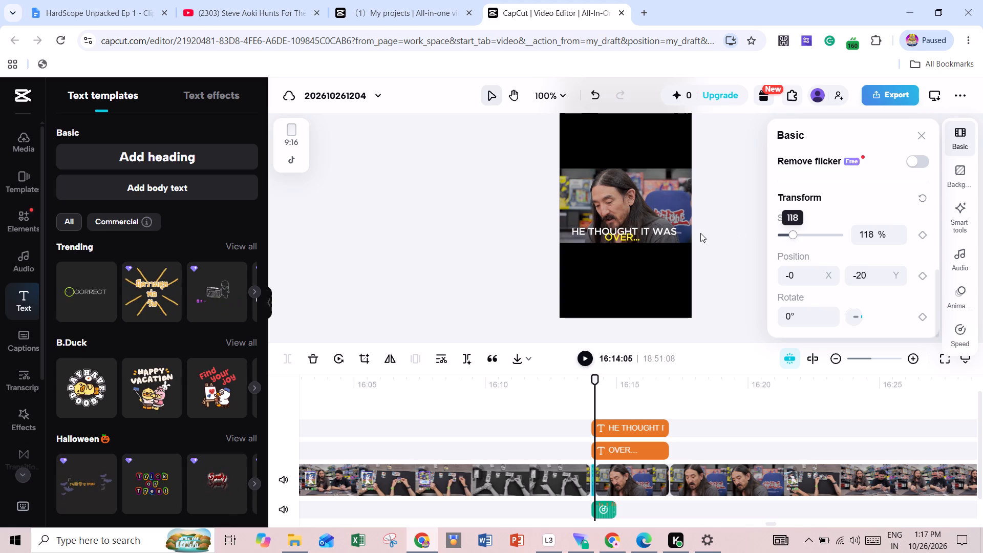
{"action": "left_click", "coordinate": [793, 234]}
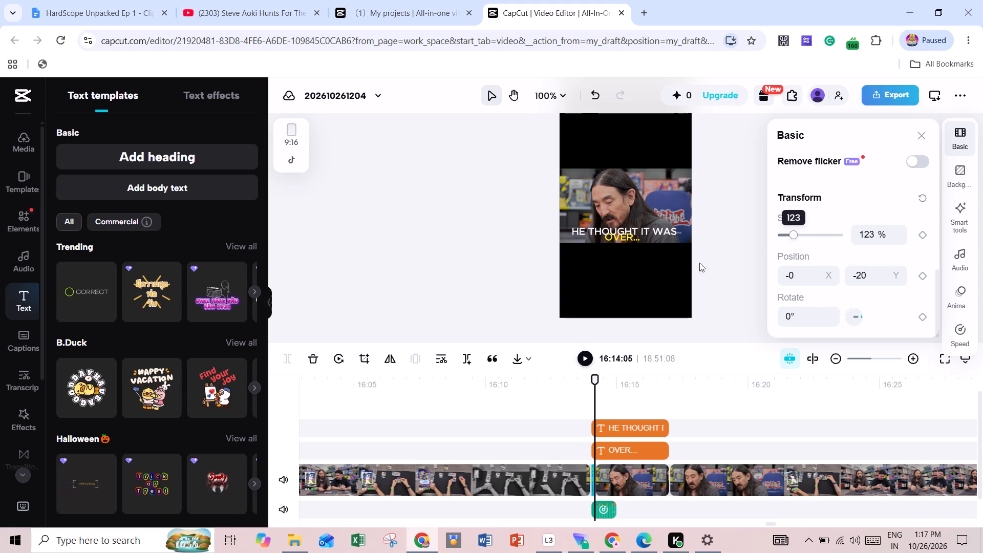
Scrub and play across the cut at 16:14:05 to review the quick zoom on the face.
{"action": "left_click_drag", "start_coordinate": [595, 382], "coordinate": [593, 382]}
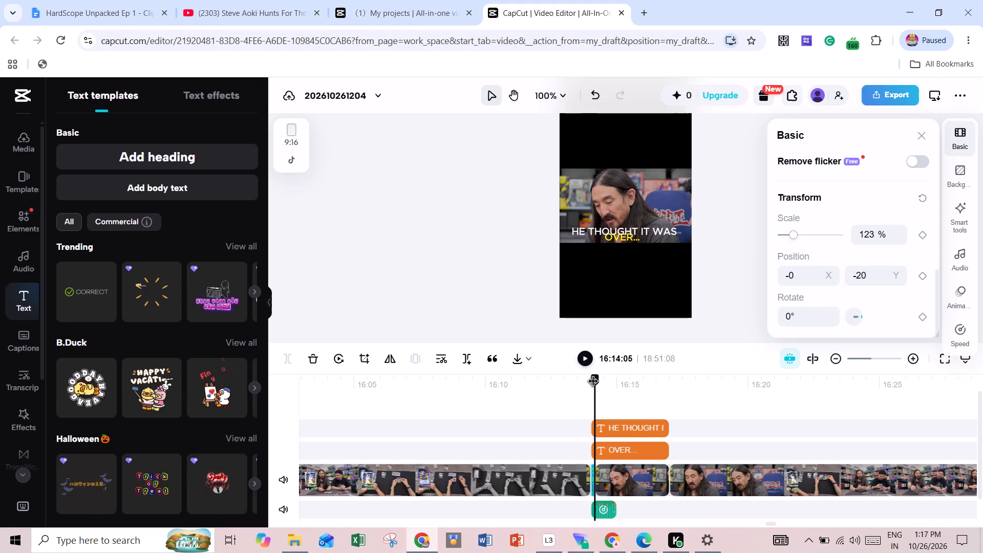
{"action": "left_click_drag", "start_coordinate": [593, 382], "coordinate": [593, 384]}
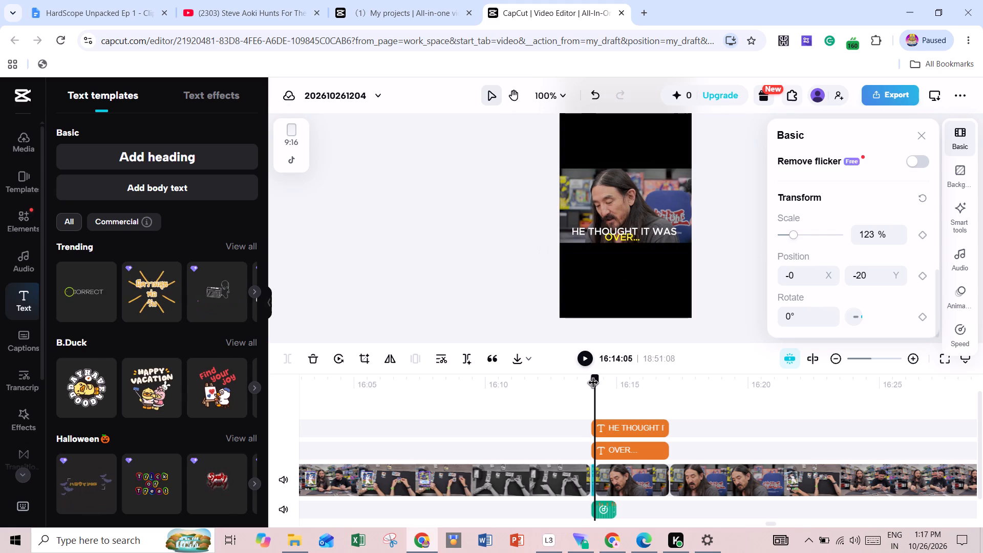
{"action": "left_click_drag", "start_coordinate": [593, 384], "coordinate": [591, 385]}
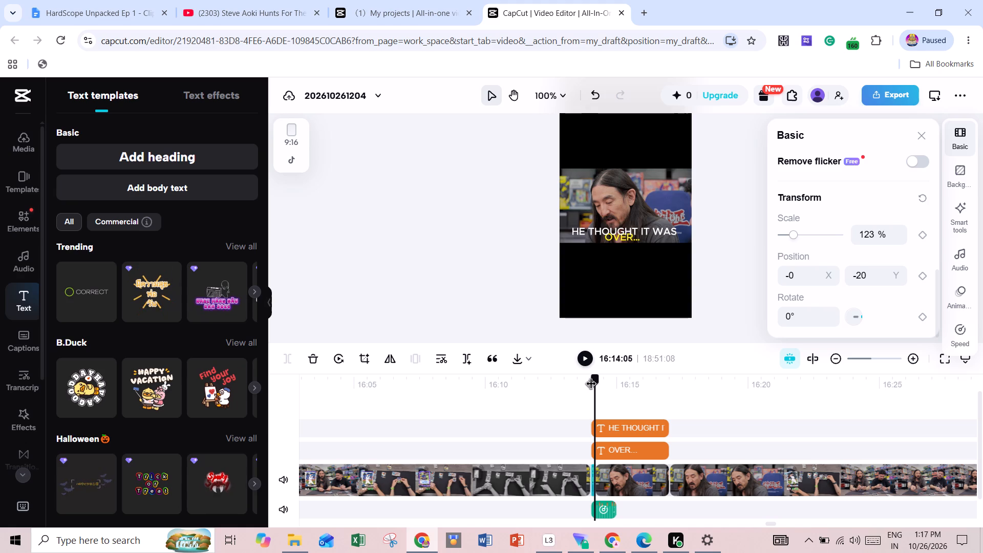
{"action": "left_click_drag", "start_coordinate": [591, 385], "coordinate": [588, 385]}
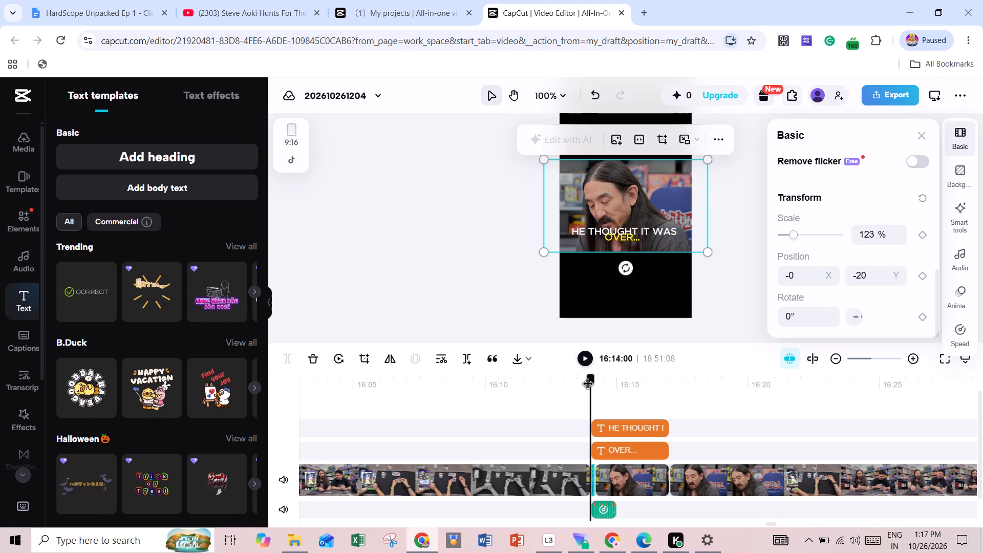
{"action": "left_click_drag", "start_coordinate": [588, 385], "coordinate": [605, 386]}
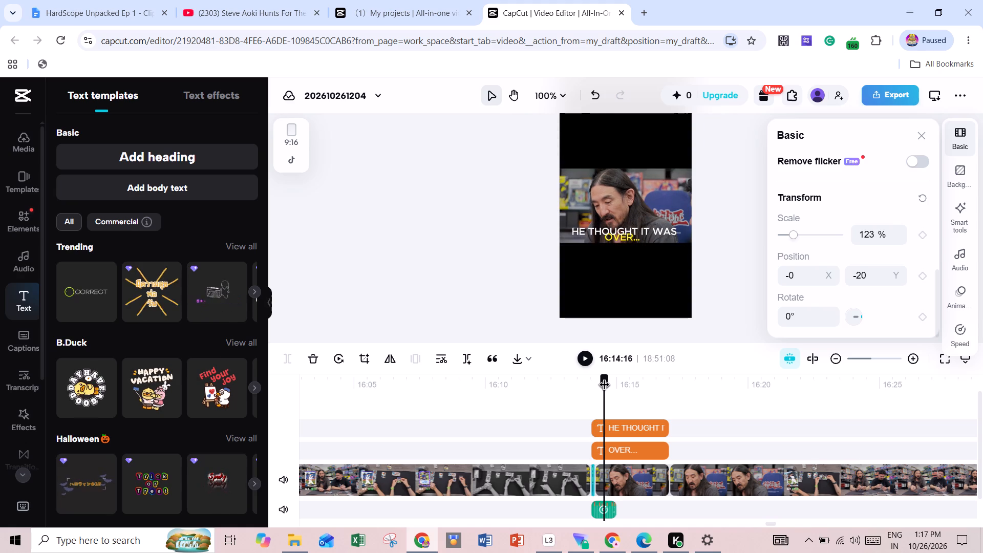
{"action": "left_click_drag", "start_coordinate": [605, 386], "coordinate": [599, 387]}
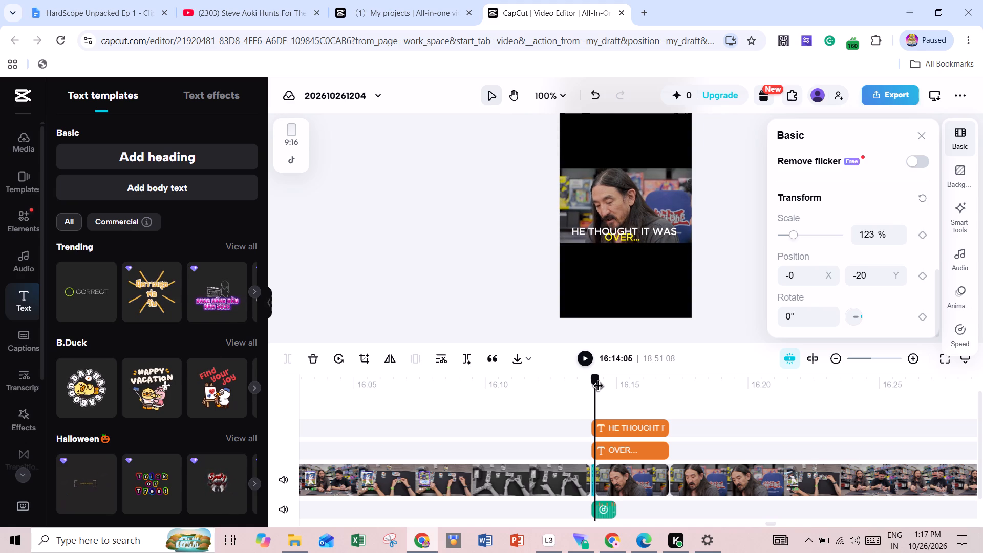
{"action": "left_click_drag", "start_coordinate": [599, 387], "coordinate": [592, 388]}
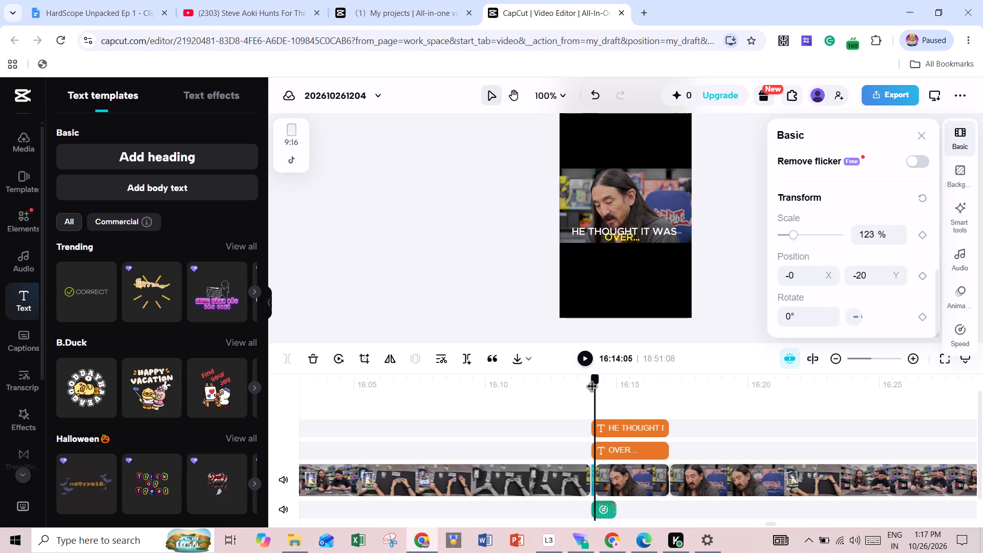
{"action": "left_click_drag", "start_coordinate": [592, 388], "coordinate": [589, 388]}
{"action": "left_click", "coordinate": [586, 358]}
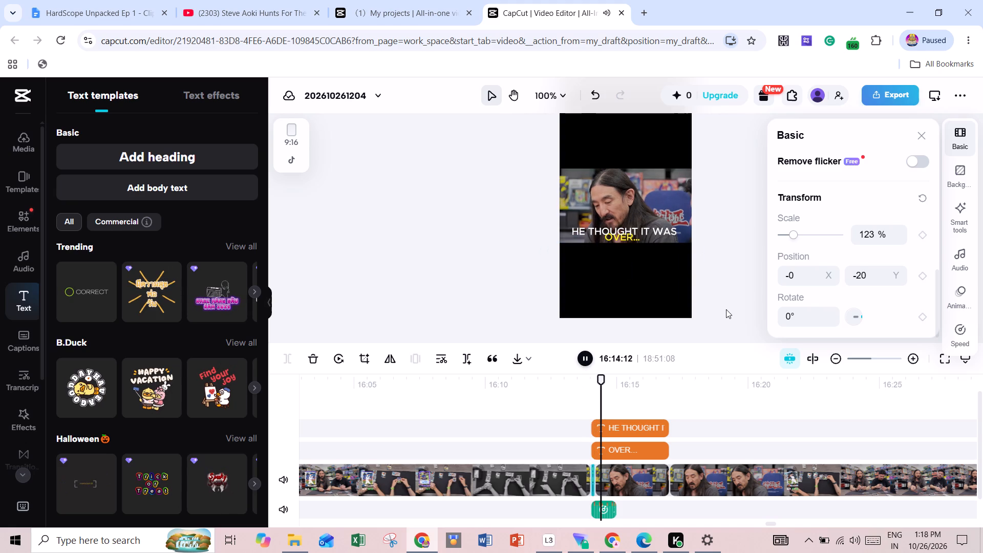
{"action": "left_click", "coordinate": [587, 361]}
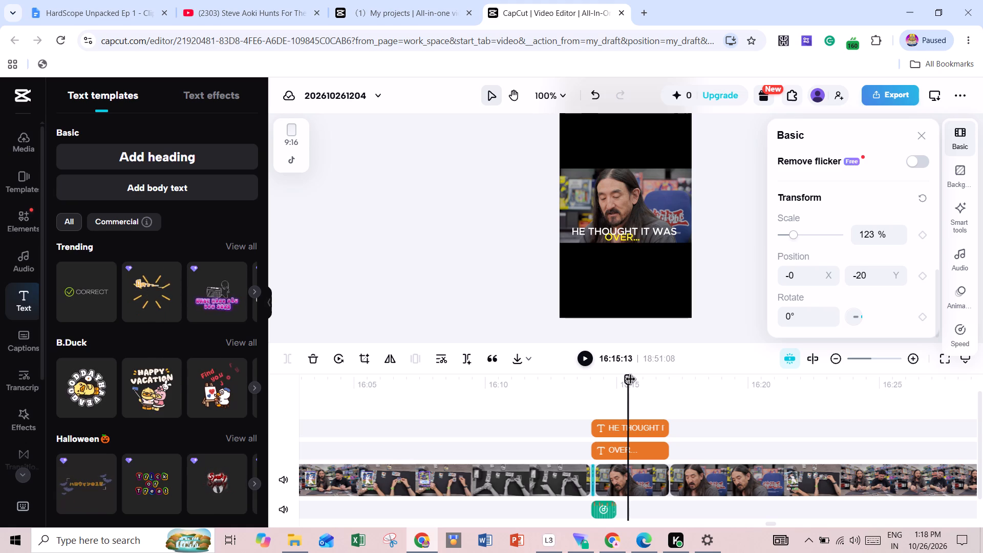
{"action": "left_click_drag", "start_coordinate": [629, 385], "coordinate": [617, 388]}
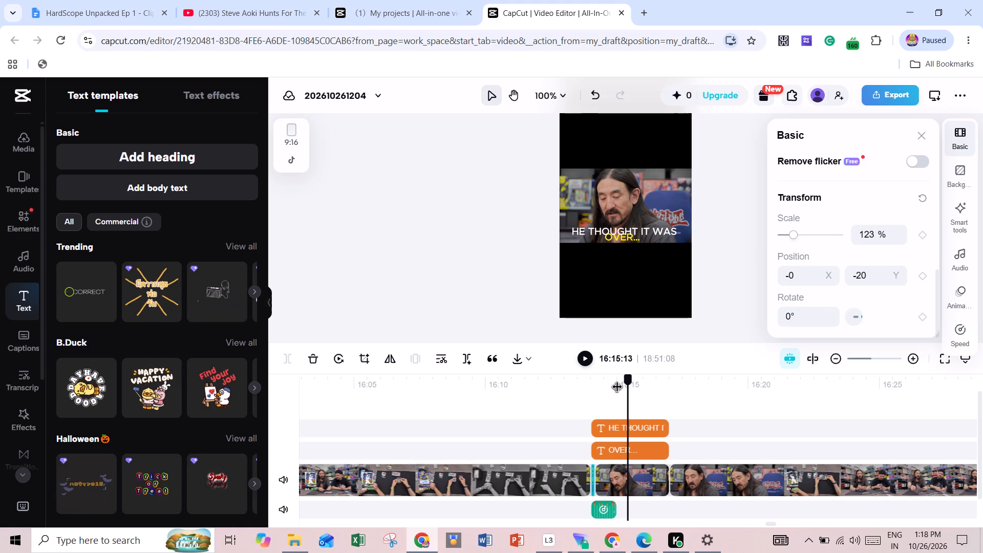
{"action": "left_click_drag", "start_coordinate": [617, 388], "coordinate": [597, 392]}
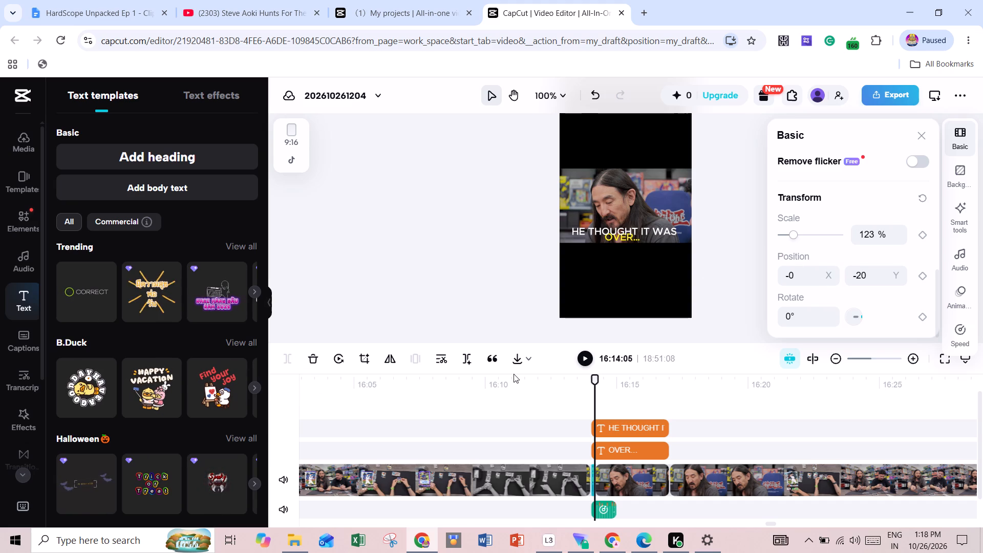
Undo the last scale change on the few-frame opening segment.
{"action": "key", "text": "ctrl+z"}
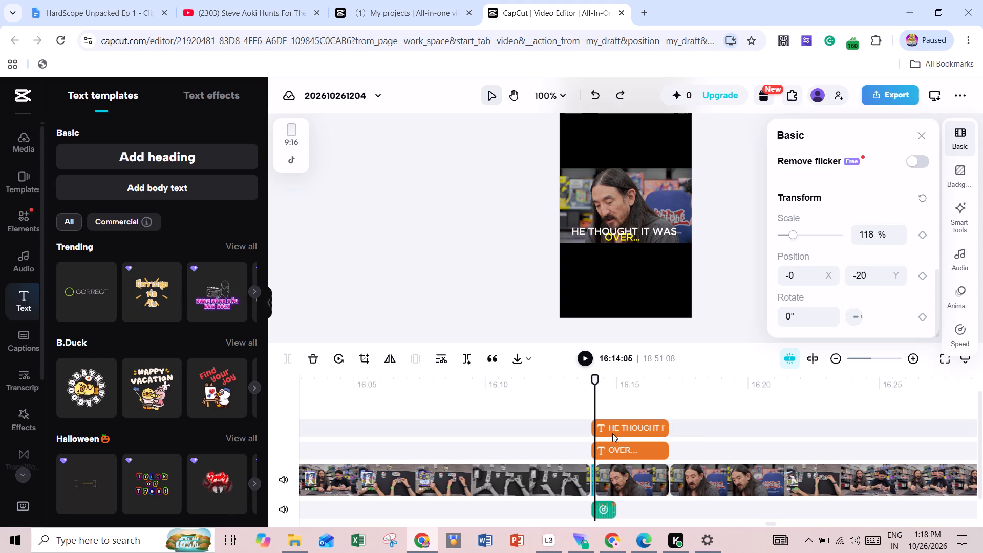
Scale the main face clip segment after the 16:14:05 cut to 123% and play it back.
{"action": "left_click", "coordinate": [666, 241]}
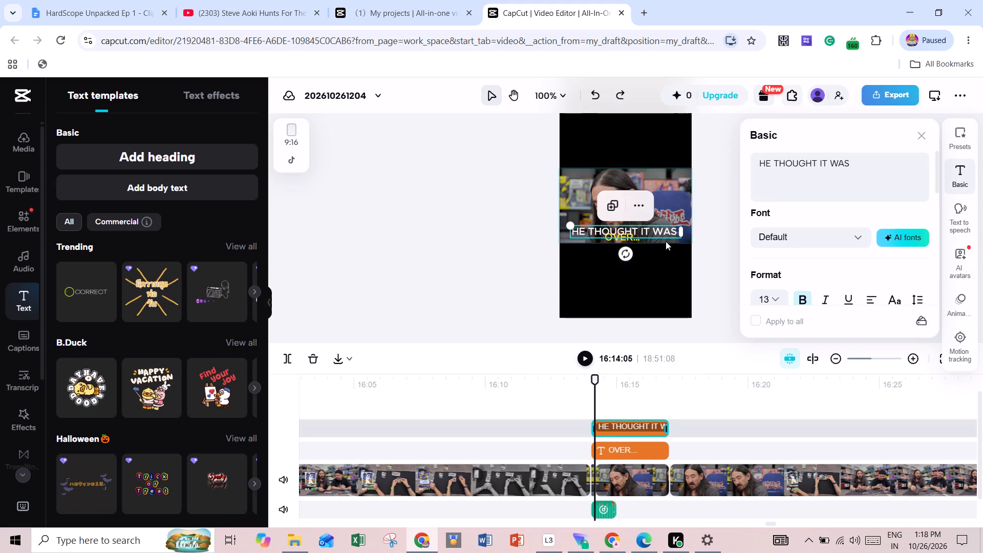
{"action": "left_click", "coordinate": [669, 180]}
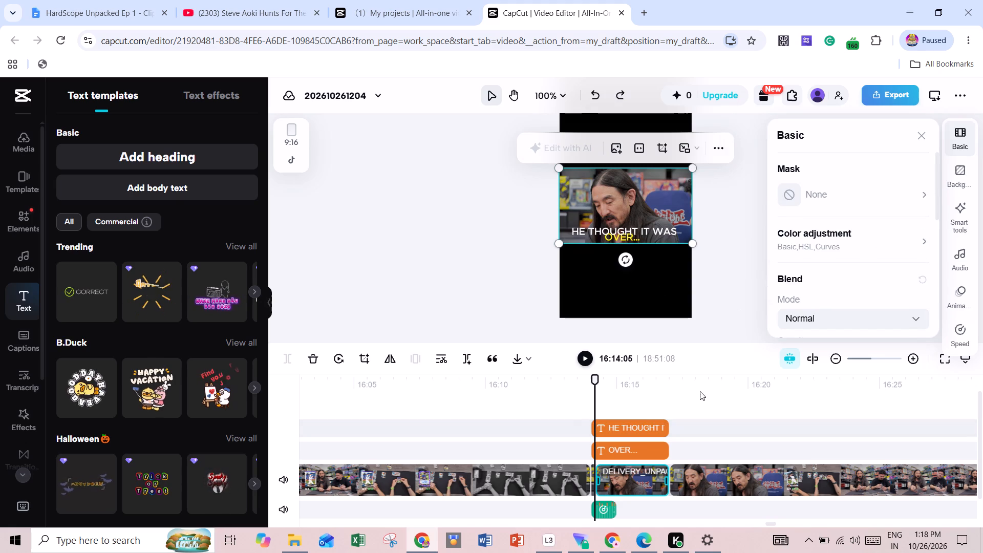
{"action": "scroll", "coordinate": [788, 294], "scroll_direction": "up", "scroll_amount": 5}
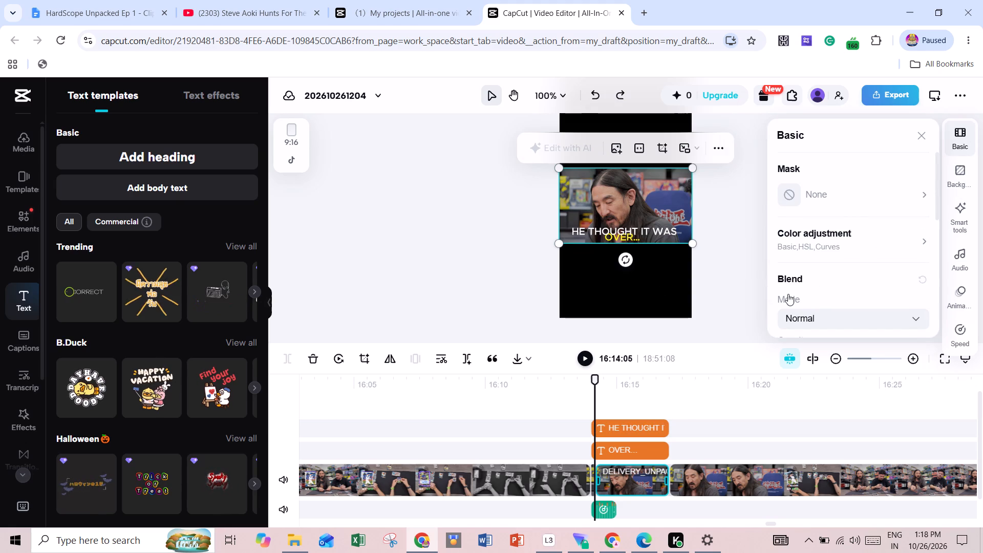
{"action": "scroll", "coordinate": [847, 258], "scroll_direction": "down", "scroll_amount": 5}
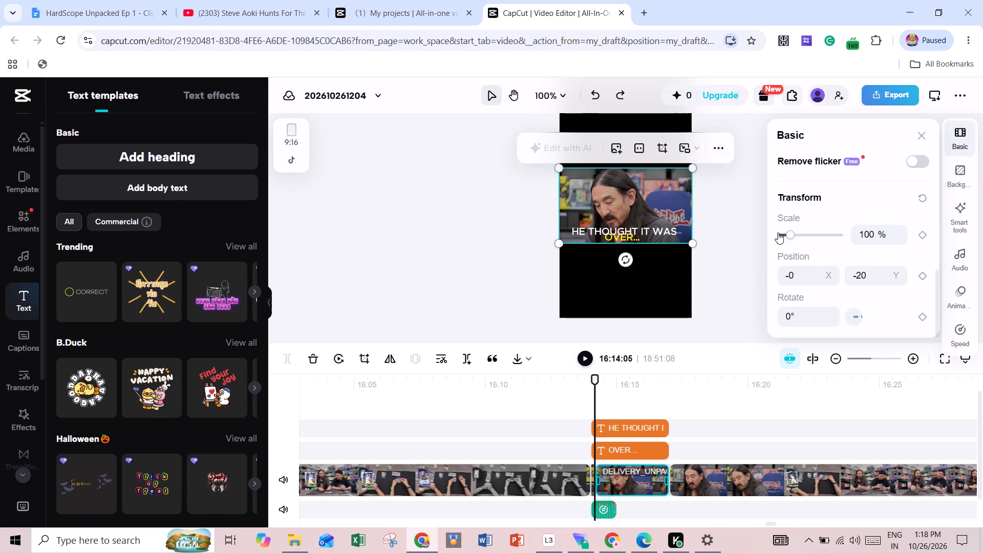
{"action": "left_click_drag", "start_coordinate": [789, 236], "coordinate": [790, 236]}
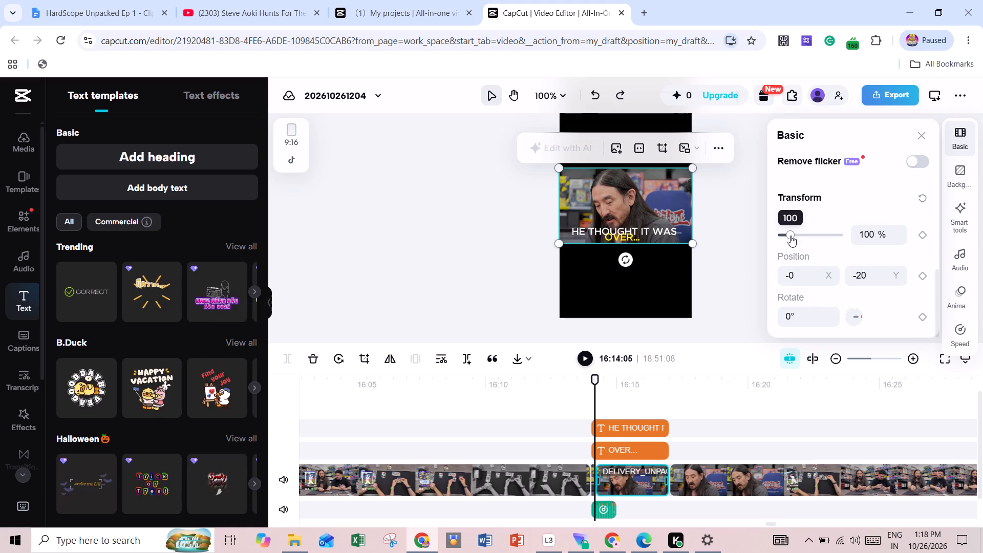
{"action": "left_click_drag", "start_coordinate": [790, 236], "coordinate": [794, 236]}
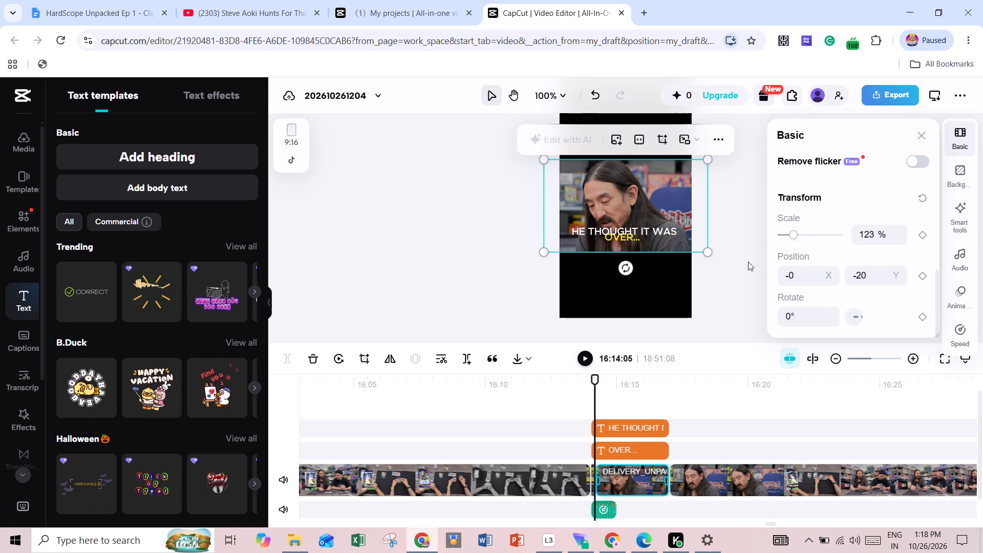
{"action": "left_click", "coordinate": [748, 262]}
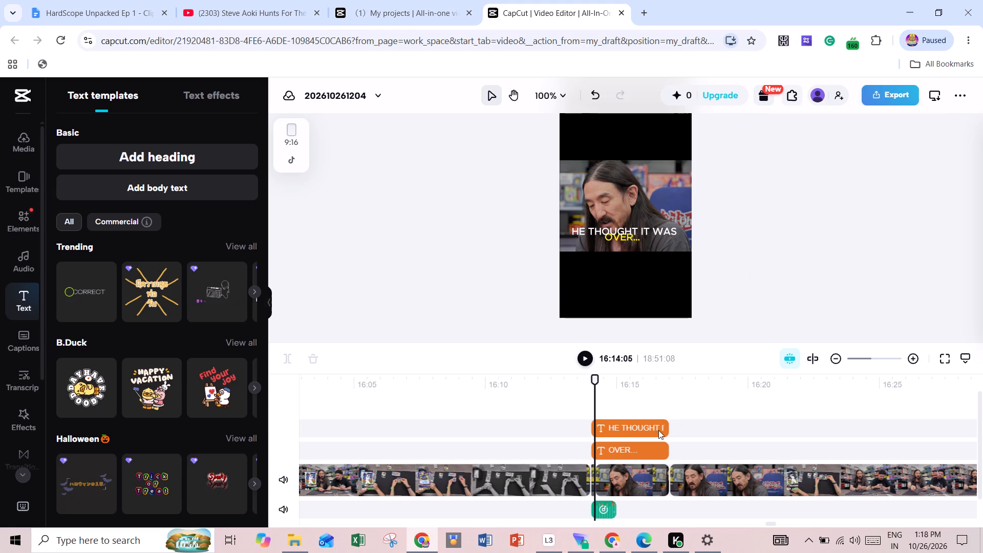
{"action": "left_click", "coordinate": [585, 363]}
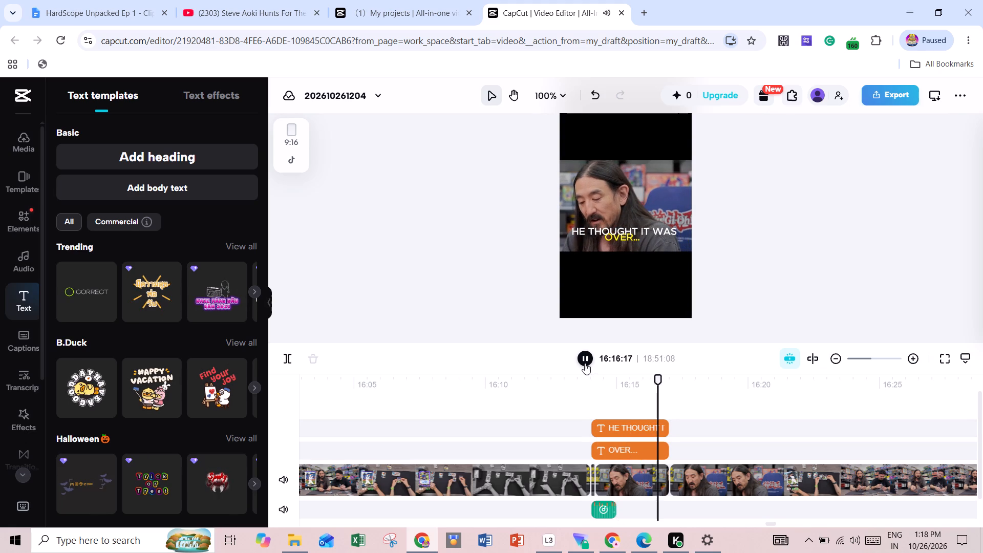
{"action": "left_click", "coordinate": [585, 363]}
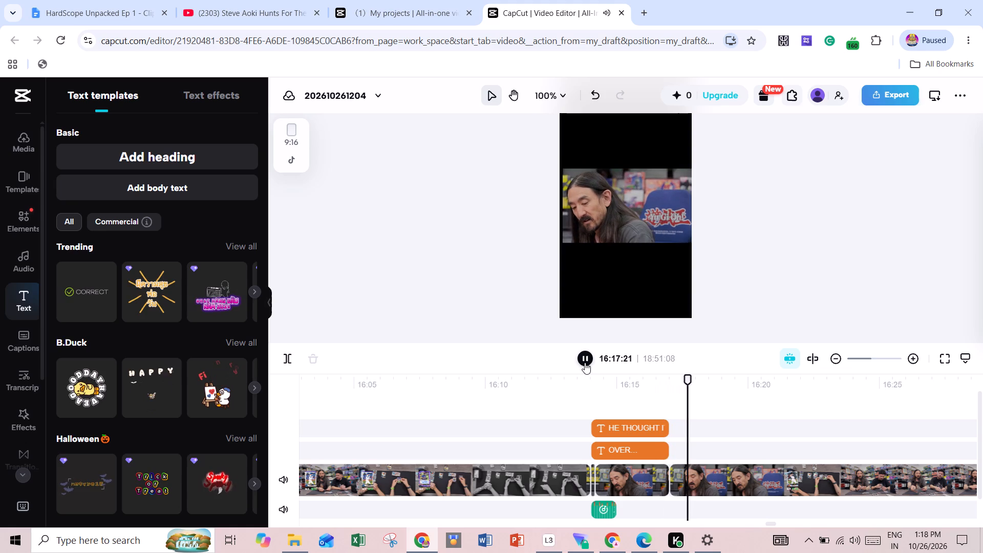
Split the "HE THOUGHT IT WAS" text at 16:14:05, in line with the cut in the face clip.
{"action": "left_click_drag", "start_coordinate": [691, 380], "coordinate": [687, 381]}
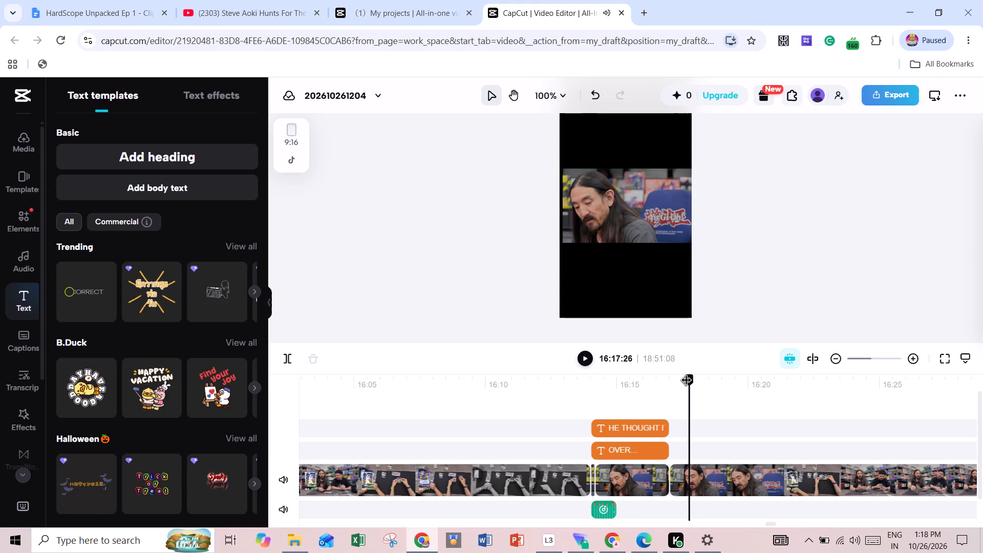
{"action": "left_click_drag", "start_coordinate": [687, 381], "coordinate": [590, 390]}
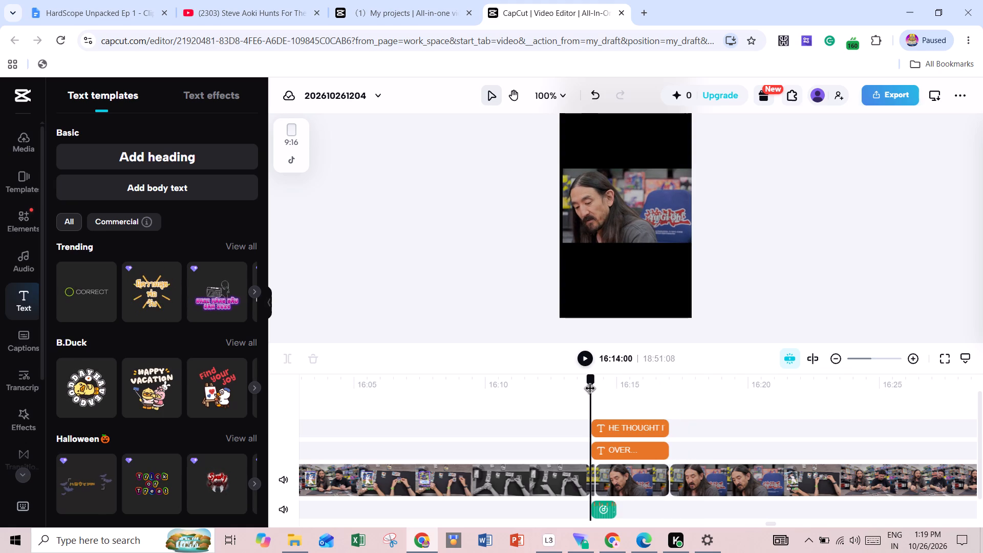
{"action": "left_click_drag", "start_coordinate": [590, 390], "coordinate": [591, 391]}
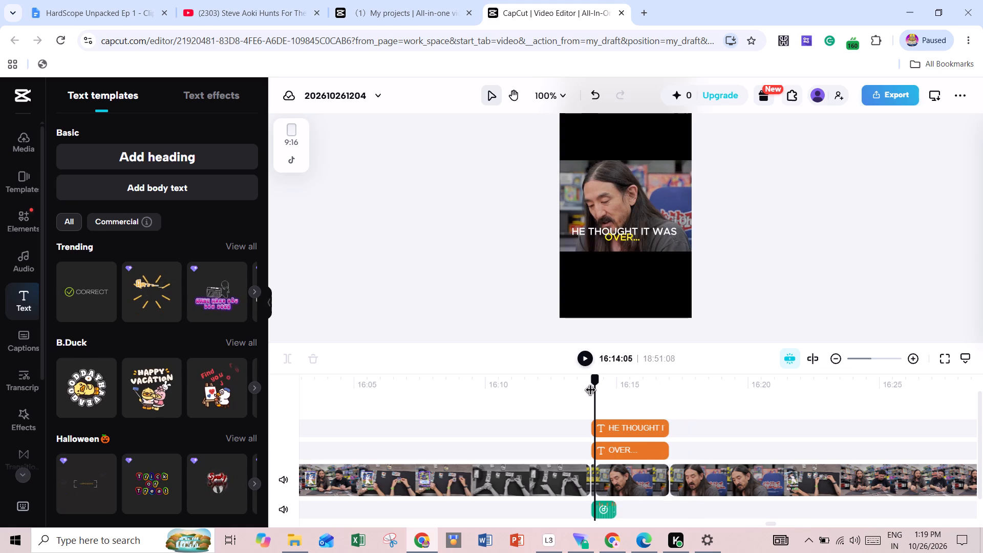
{"action": "left_click_drag", "start_coordinate": [591, 391], "coordinate": [593, 394]}
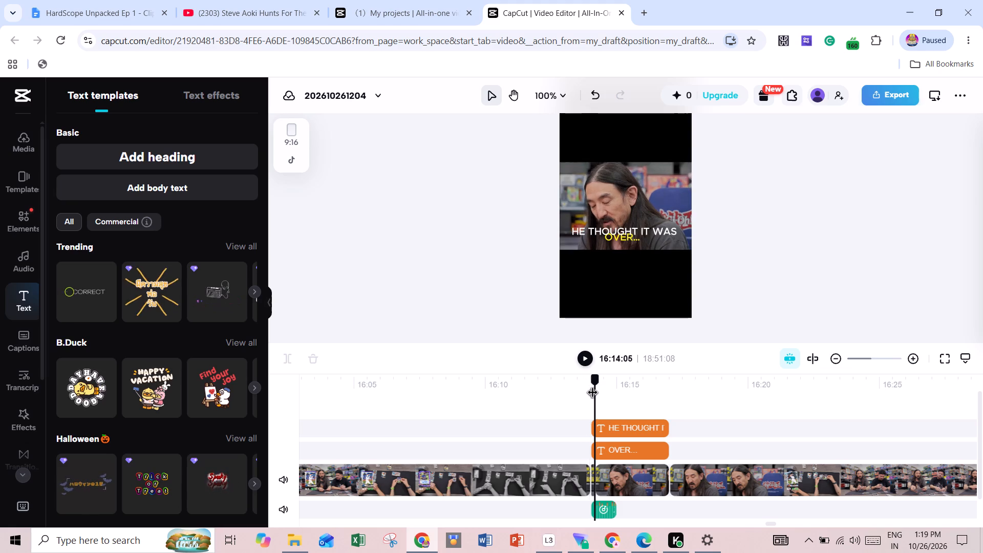
{"action": "left_click_drag", "start_coordinate": [593, 394], "coordinate": [594, 394]}
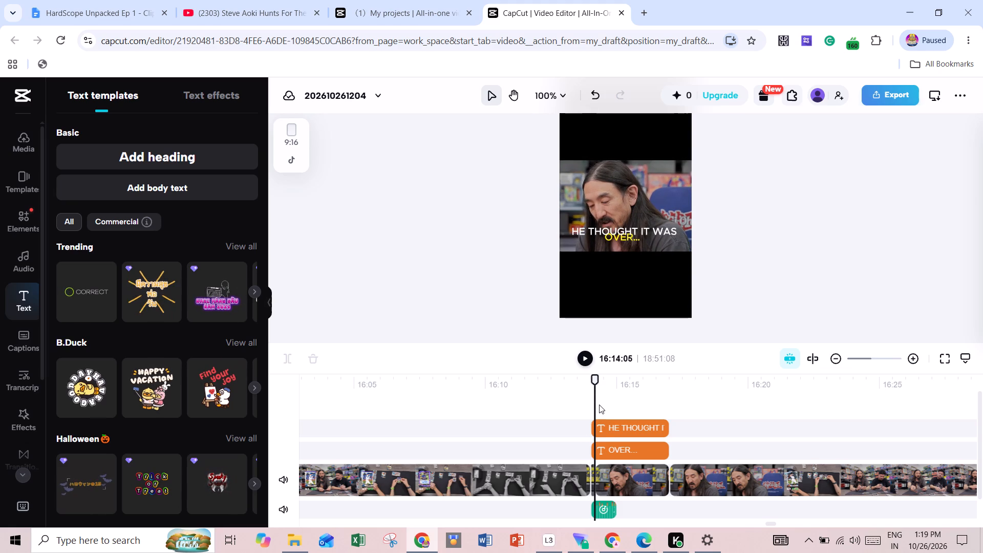
{"action": "left_click", "coordinate": [592, 429]}
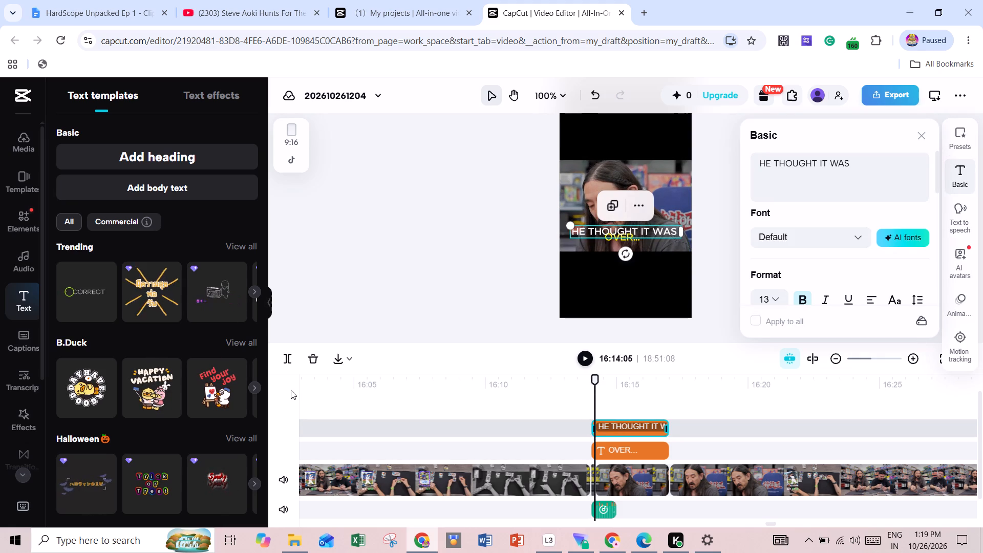
{"action": "left_click", "coordinate": [291, 361]}
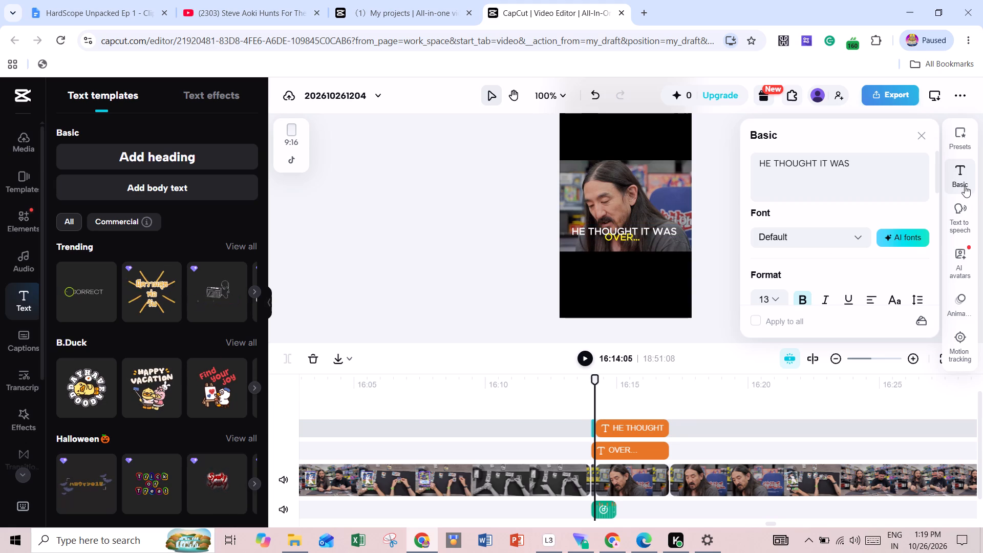
Scale the few-frame opening segment of the "HE THOUGHT IT WAS" text to 122%.
{"action": "scroll", "coordinate": [831, 236], "scroll_direction": "down", "scroll_amount": 3}
{"action": "scroll", "coordinate": [834, 242], "scroll_direction": "up", "scroll_amount": 2}
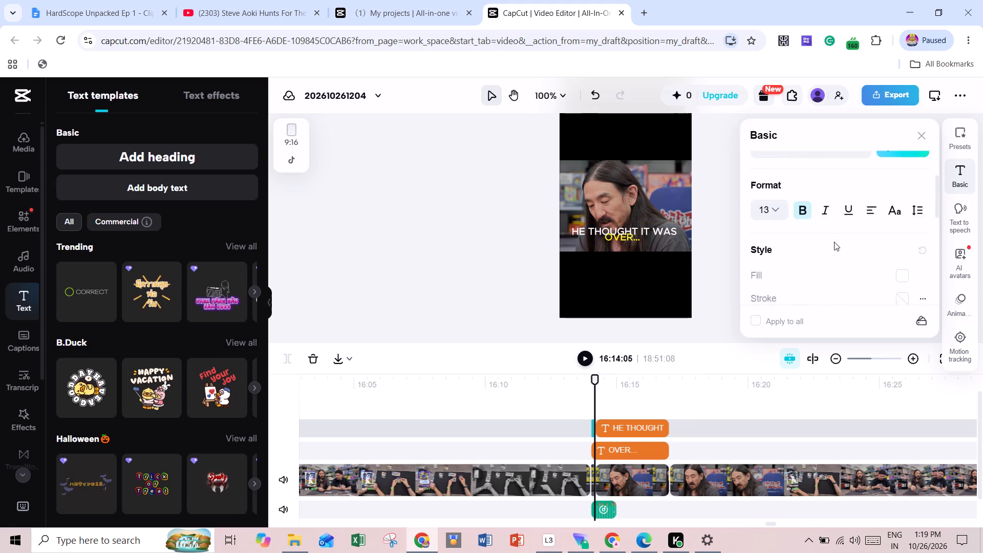
{"action": "scroll", "coordinate": [834, 242], "scroll_direction": "up", "scroll_amount": 3}
{"action": "scroll", "coordinate": [834, 242], "scroll_direction": "down", "scroll_amount": 6}
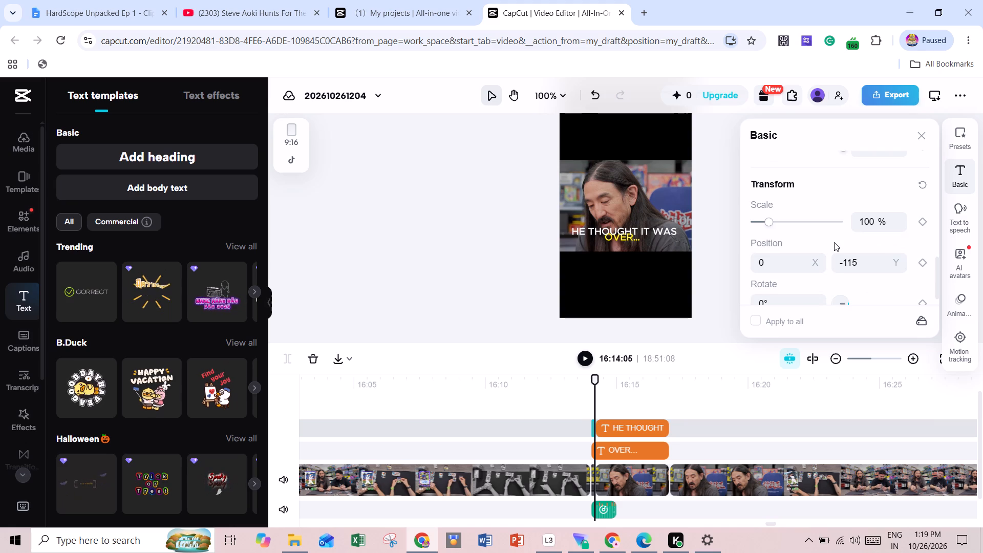
{"action": "left_click", "coordinate": [770, 223]}
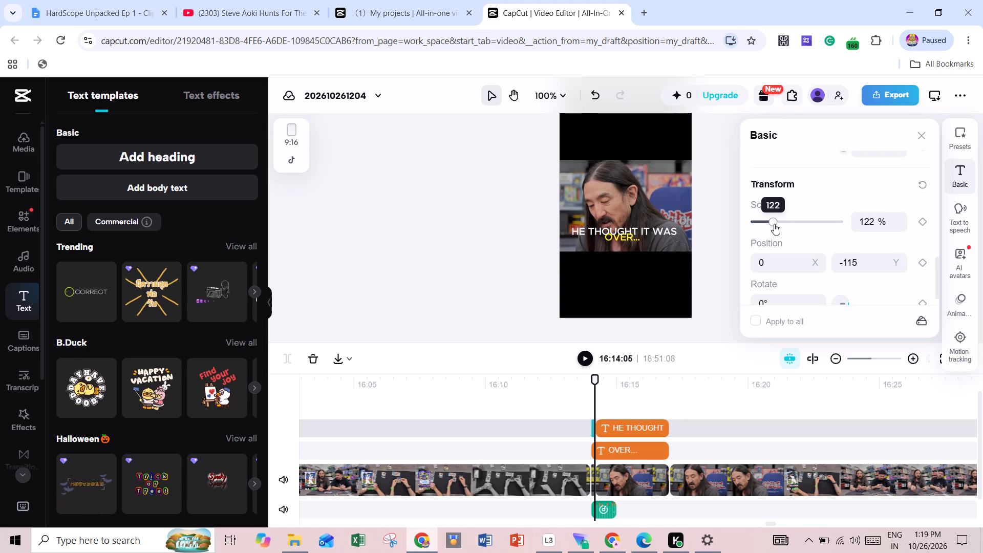
{"action": "left_click", "coordinate": [593, 381]}
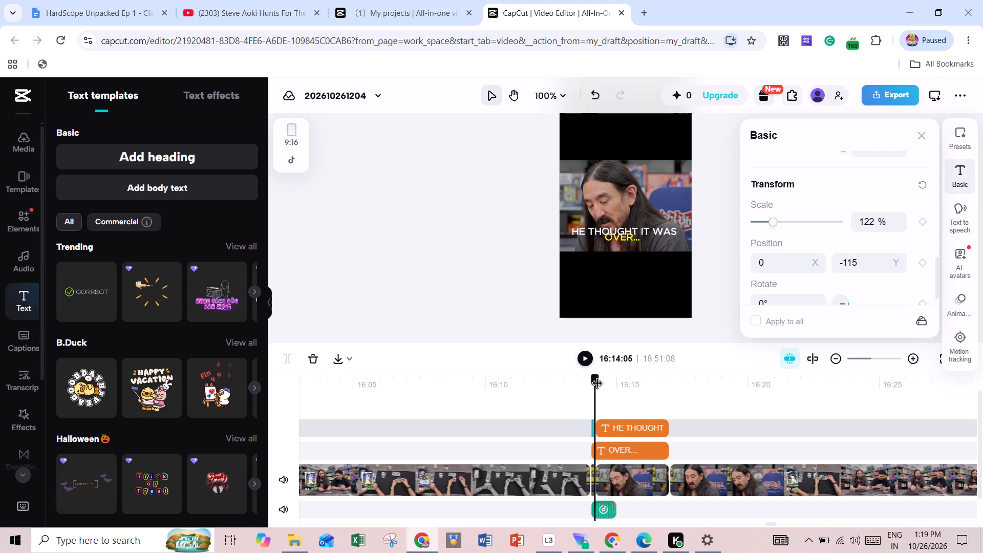
Scrub and play through the hook from before 16:14 to past 16:17 to review the face zoom and text.
{"action": "left_click", "coordinate": [636, 435]}
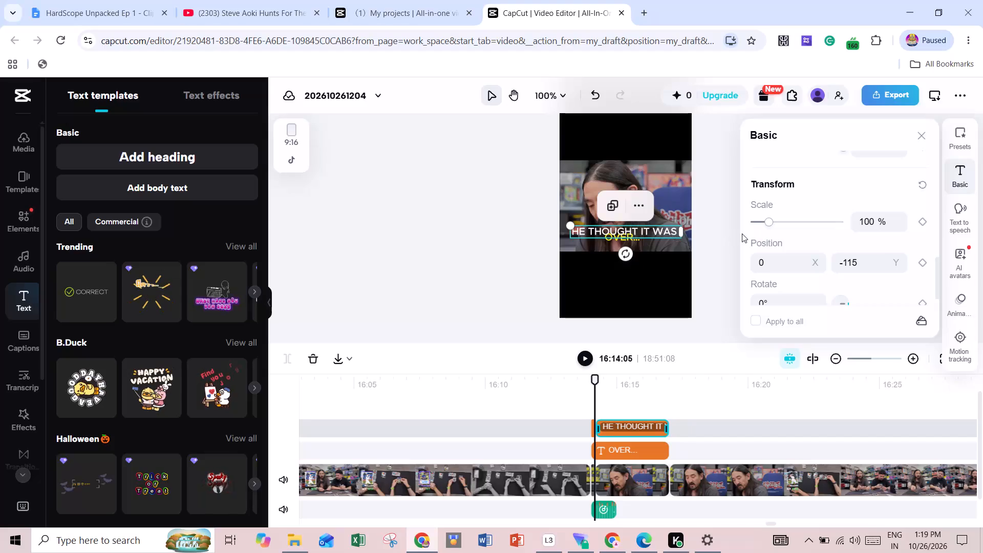
{"action": "left_click_drag", "start_coordinate": [596, 381], "coordinate": [631, 391]}
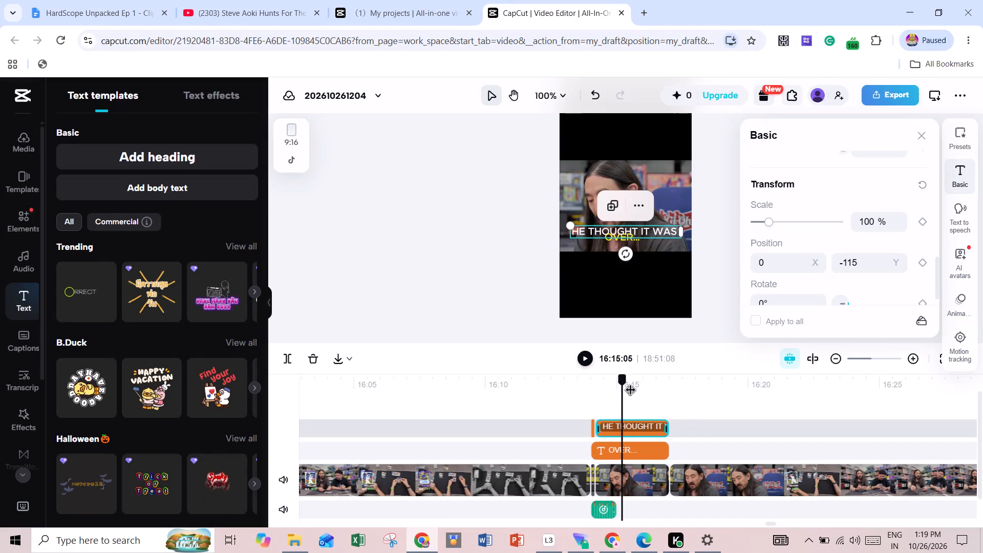
{"action": "left_click_drag", "start_coordinate": [631, 391], "coordinate": [671, 398]}
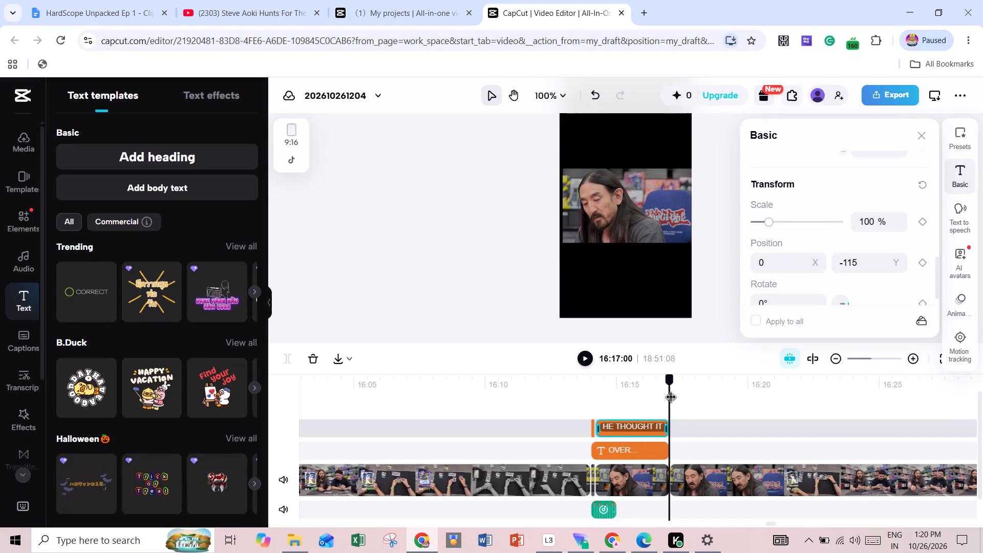
{"action": "left_click_drag", "start_coordinate": [671, 398], "coordinate": [672, 399]}
{"action": "left_click", "coordinate": [692, 483]}
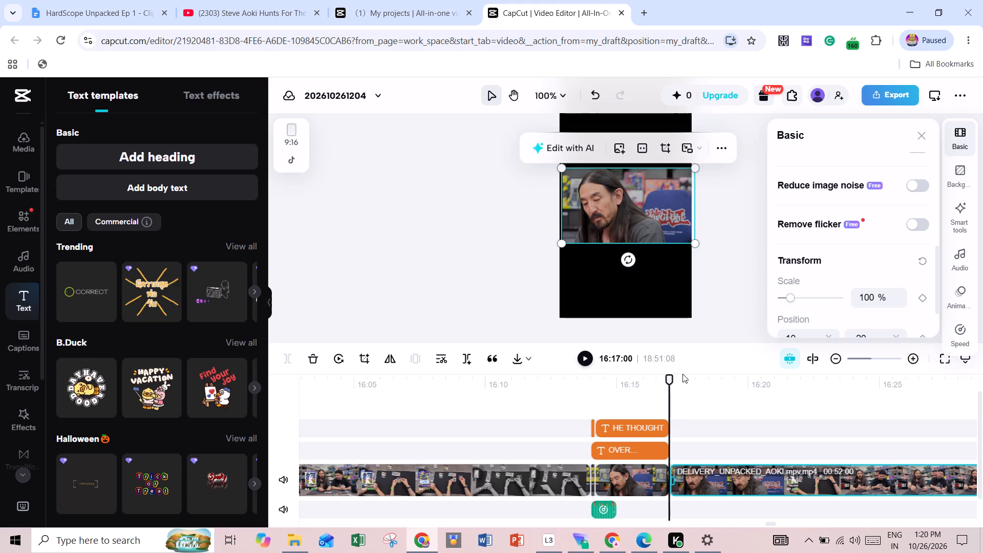
{"action": "left_click_drag", "start_coordinate": [669, 381], "coordinate": [640, 382]}
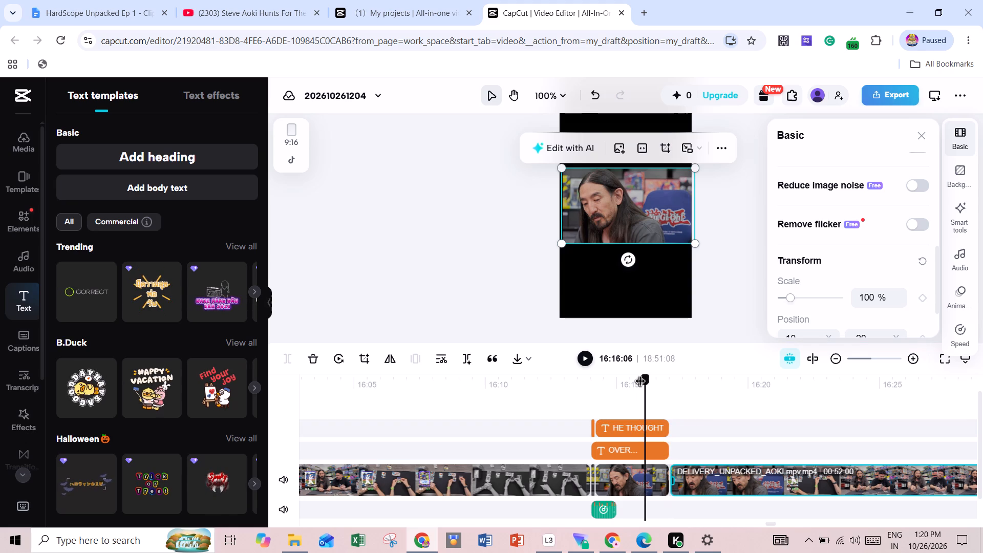
{"action": "left_click_drag", "start_coordinate": [640, 382], "coordinate": [618, 383]}
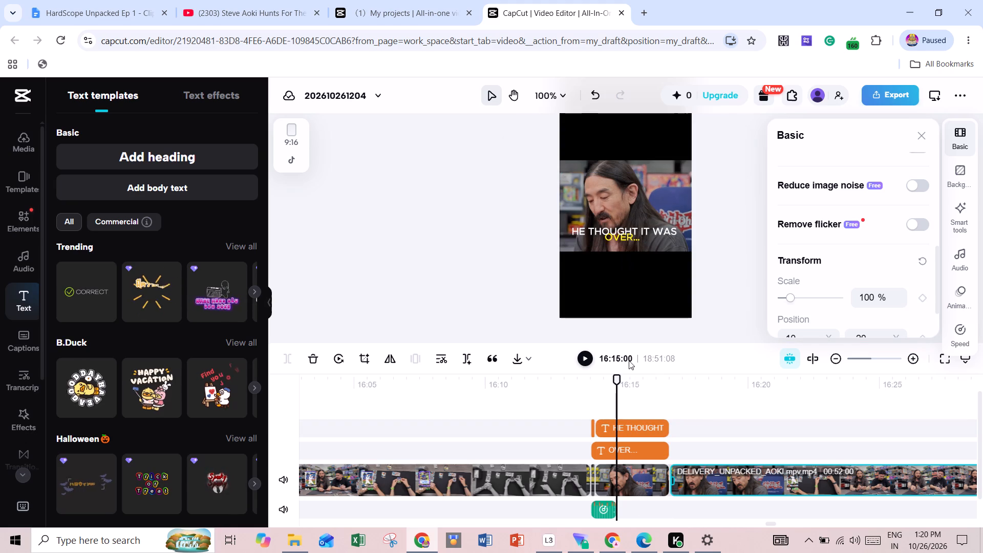
{"action": "left_click_drag", "start_coordinate": [616, 380], "coordinate": [681, 394]}
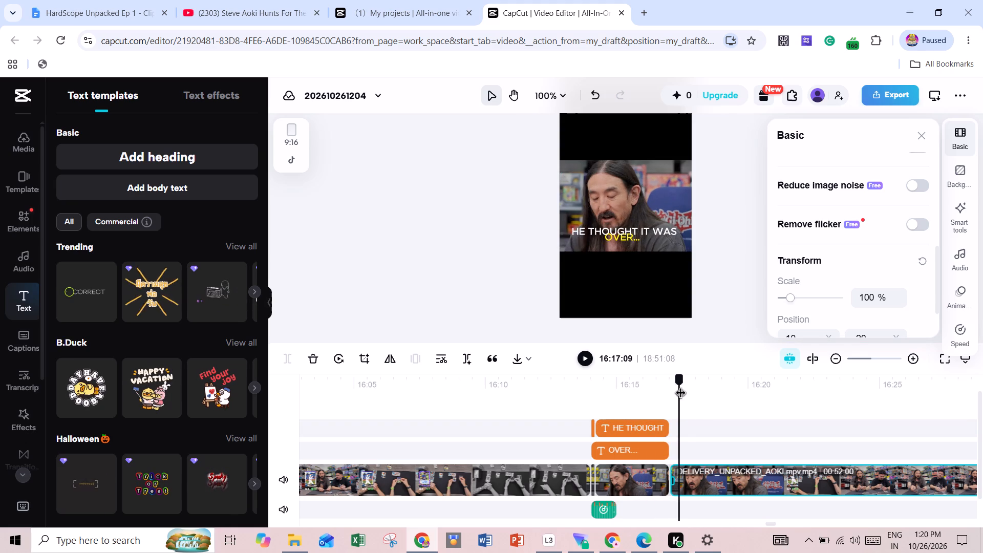
{"action": "left_click_drag", "start_coordinate": [681, 394], "coordinate": [621, 390]}
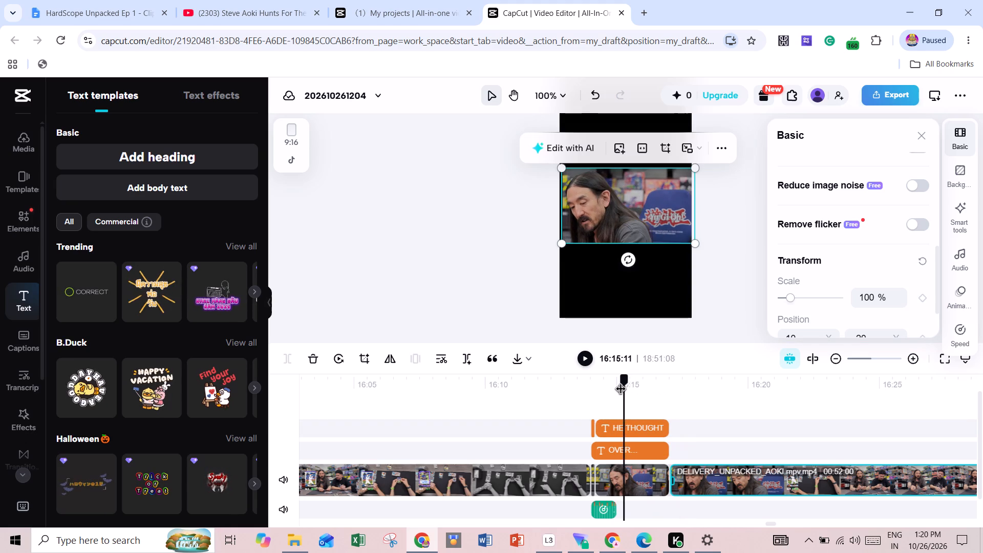
{"action": "left_click_drag", "start_coordinate": [621, 390], "coordinate": [597, 390]}
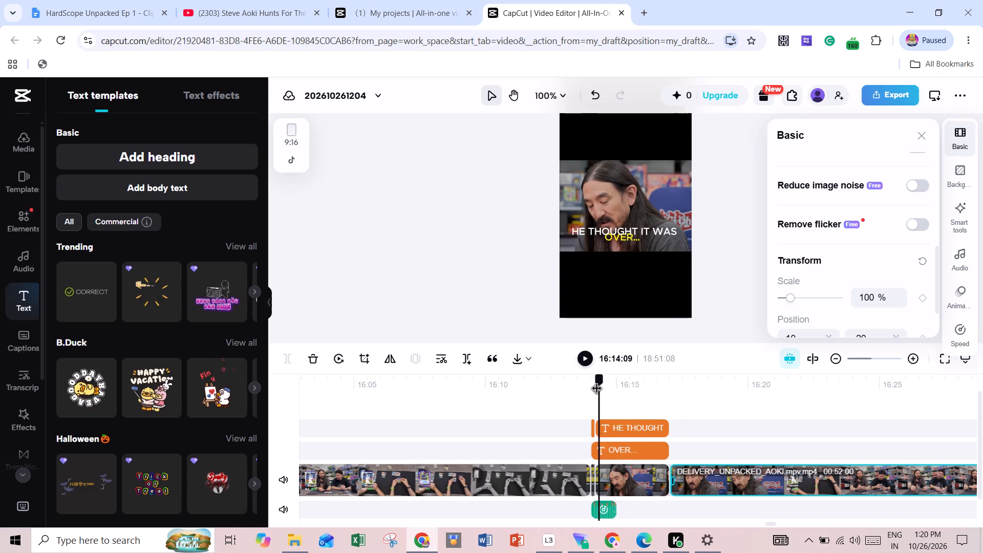
{"action": "left_click_drag", "start_coordinate": [597, 390], "coordinate": [586, 390]}
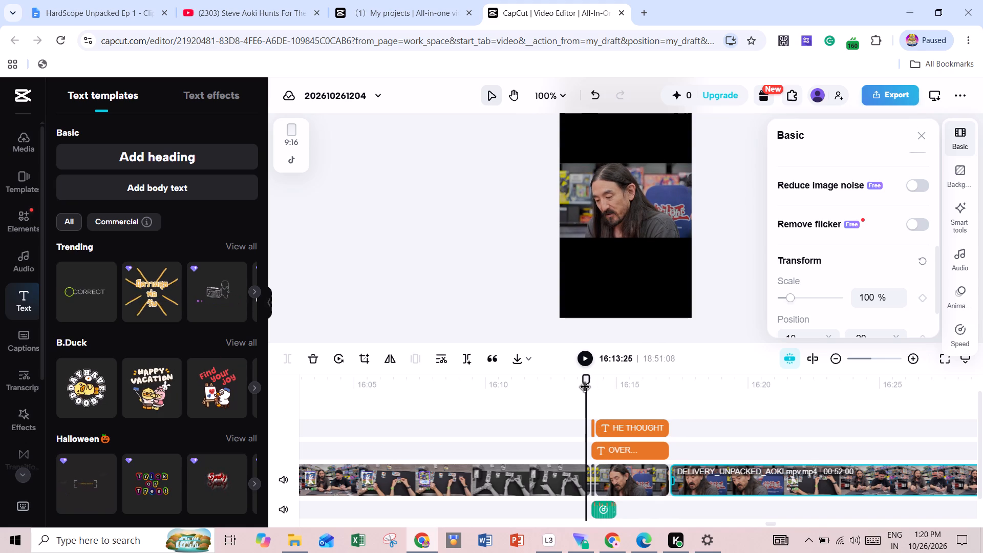
{"action": "left_click", "coordinate": [585, 354]}
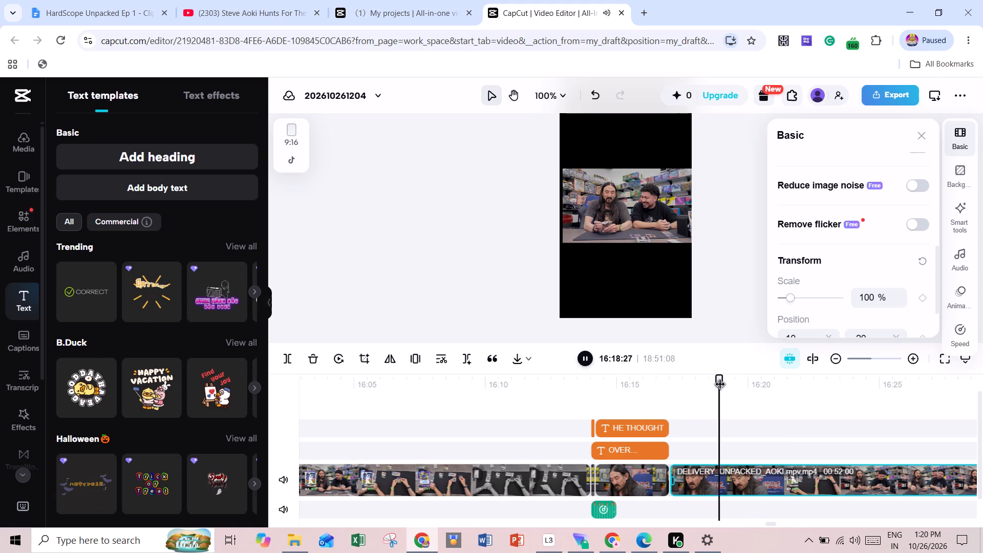
{"action": "left_click_drag", "start_coordinate": [720, 386], "coordinate": [655, 386]}
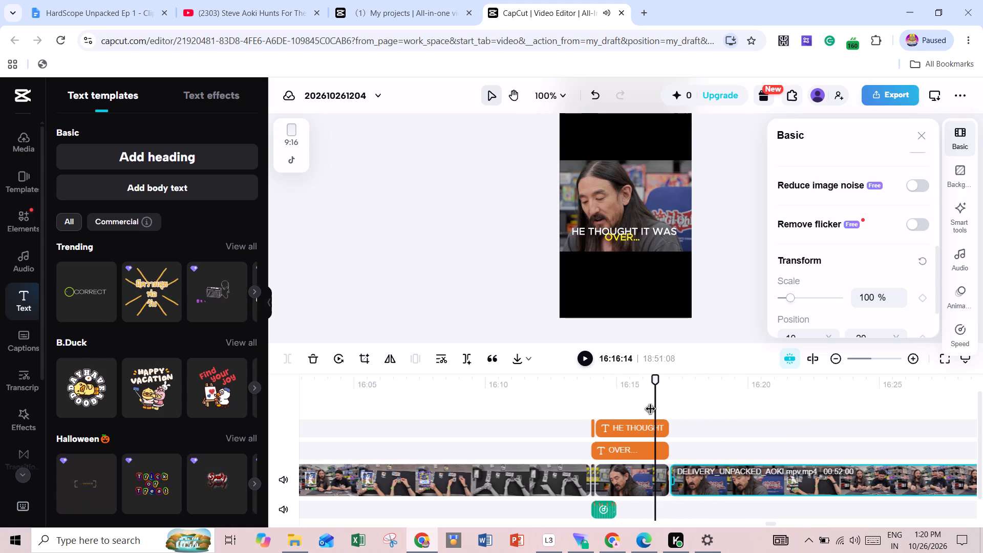
Scale the main segment of the "HE THOUGHT IT WAS" text after the cut to 95%.
{"action": "left_click", "coordinate": [646, 434]}
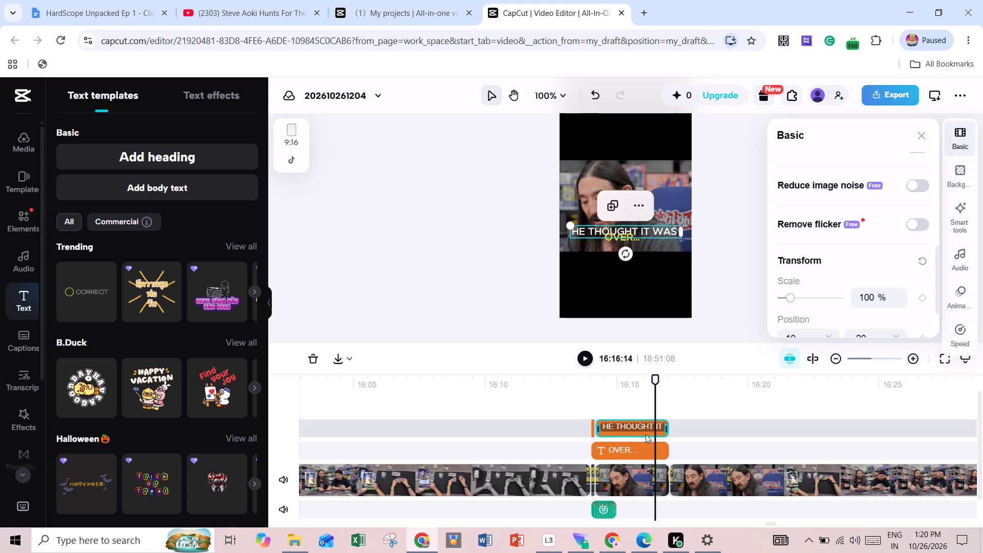
{"action": "scroll", "coordinate": [810, 241], "scroll_direction": "down", "scroll_amount": 2}
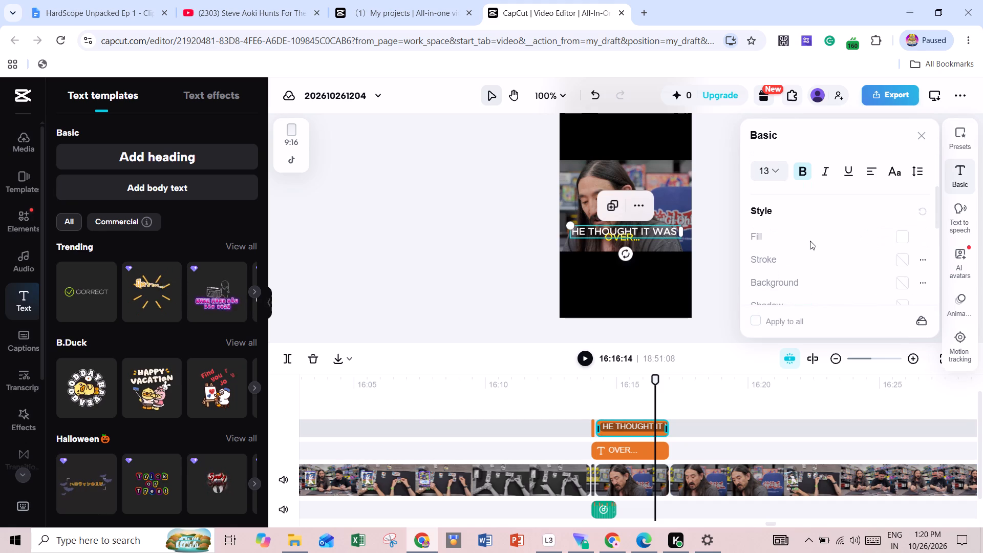
{"action": "scroll", "coordinate": [810, 241], "scroll_direction": "down", "scroll_amount": 4}
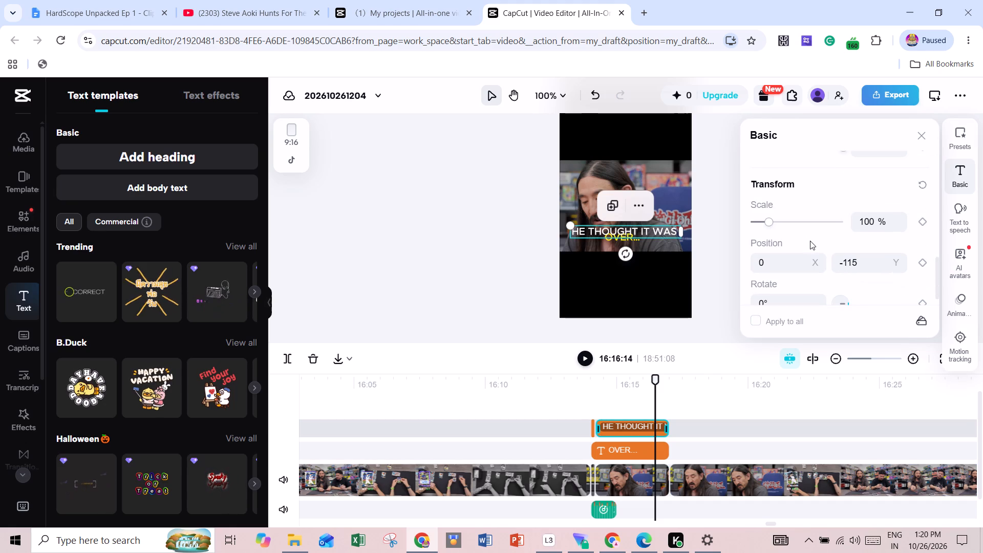
{"action": "left_click", "coordinate": [768, 223]}
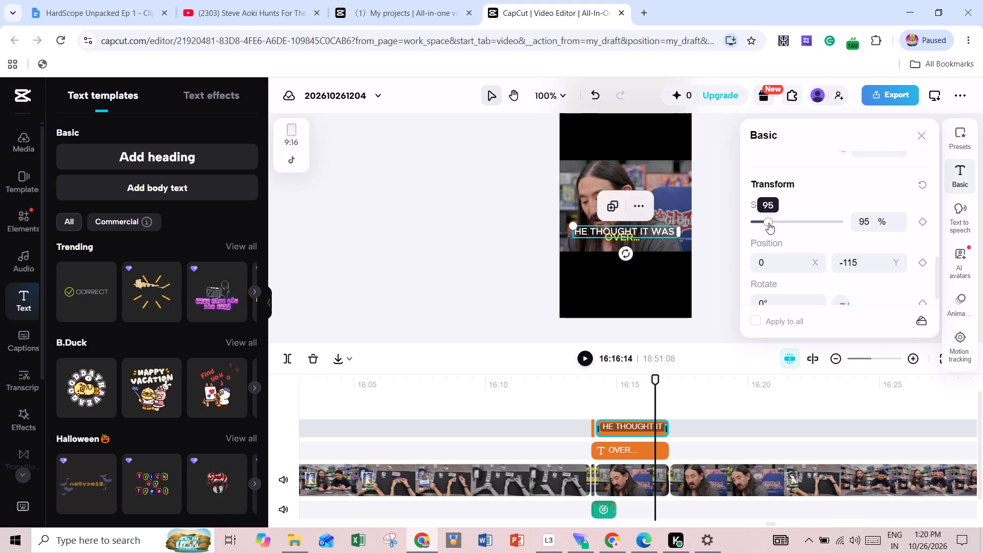
Scale the main face clip segment beneath the "HE THOUGHT IT WAS" text to 104%.
{"action": "left_click", "coordinate": [628, 492]}
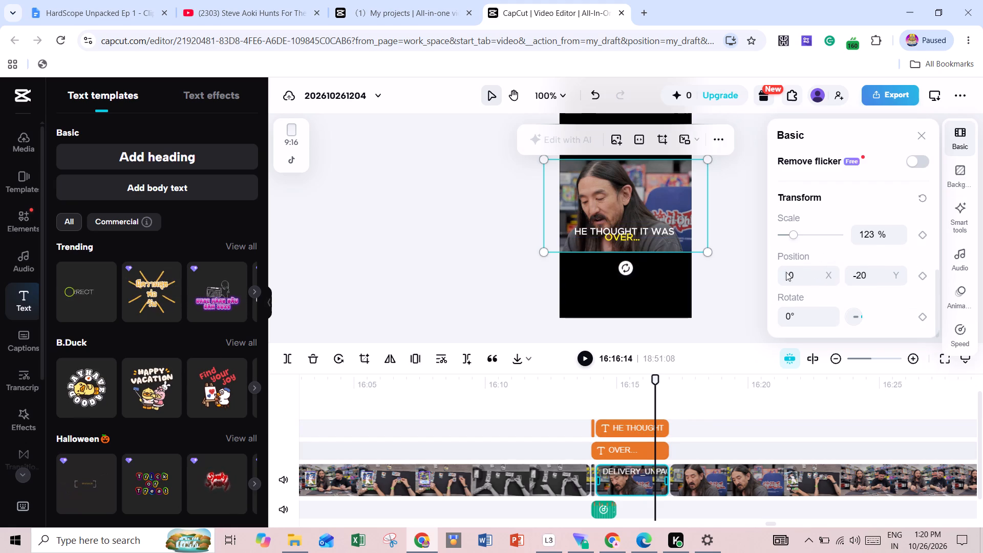
{"action": "left_click", "coordinate": [794, 236]}
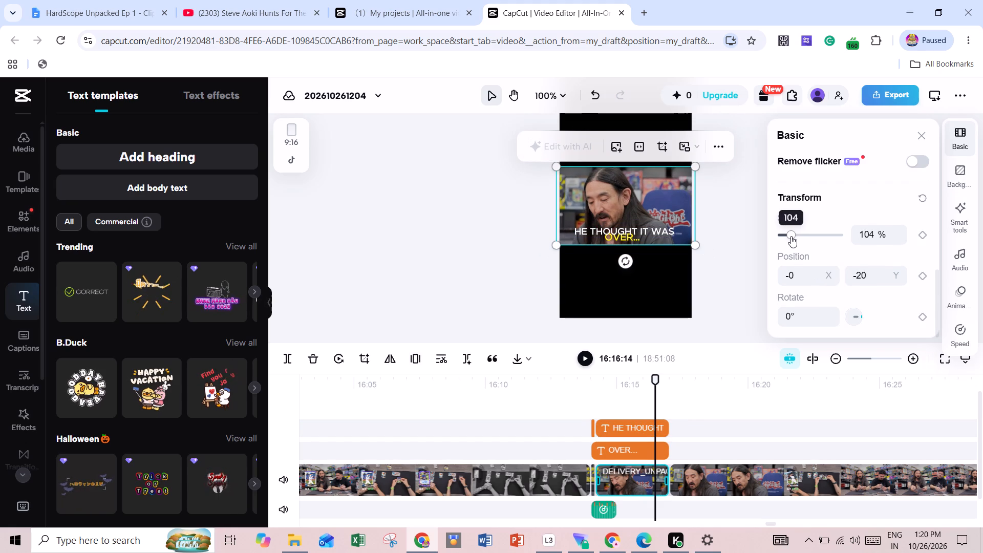
{"action": "left_click", "coordinate": [728, 262]}
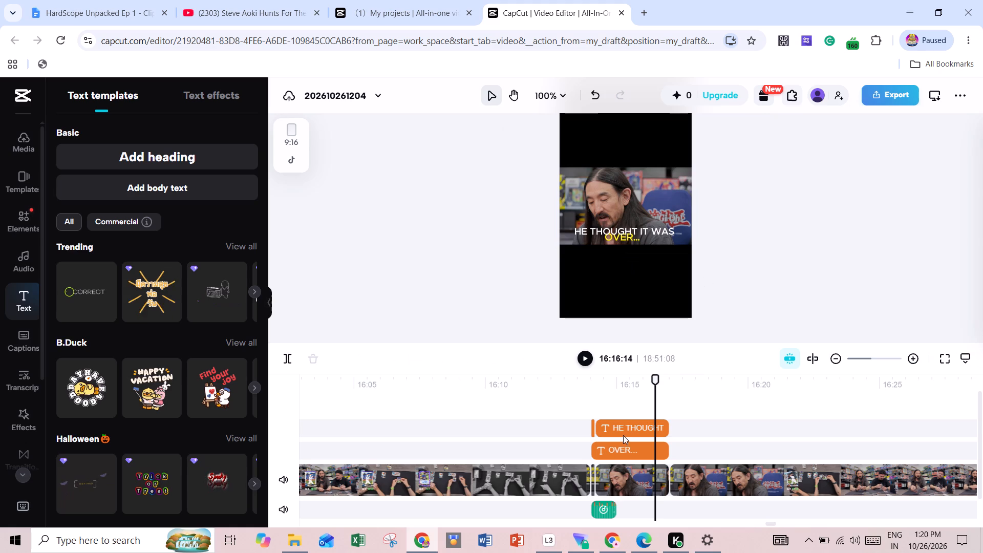
Check the transform of the opening "HE THOUGHT IT WAS" segment and compare the frames between 16:14:00 and 16:14:05.
{"action": "left_click", "coordinate": [592, 432]}
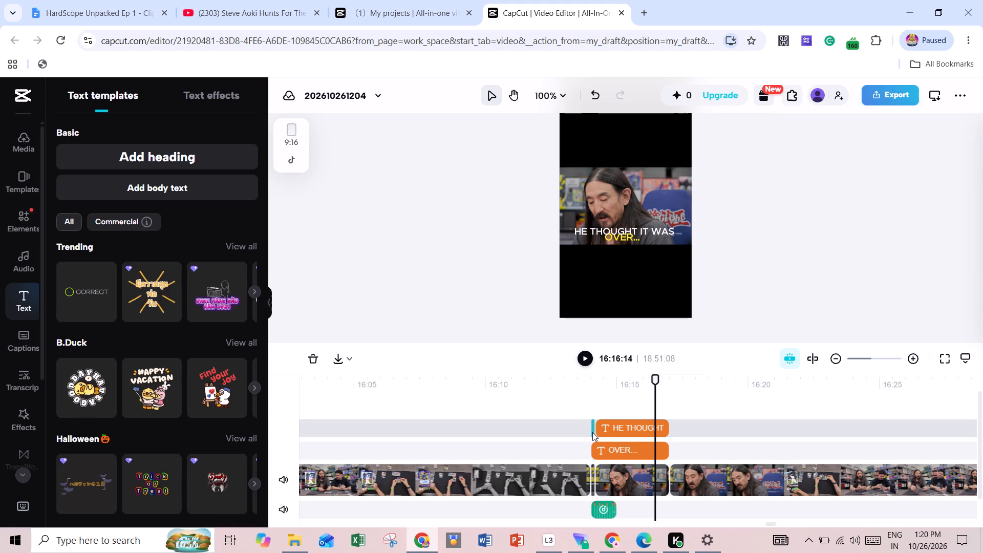
{"action": "scroll", "coordinate": [807, 270], "scroll_direction": "down", "scroll_amount": 3}
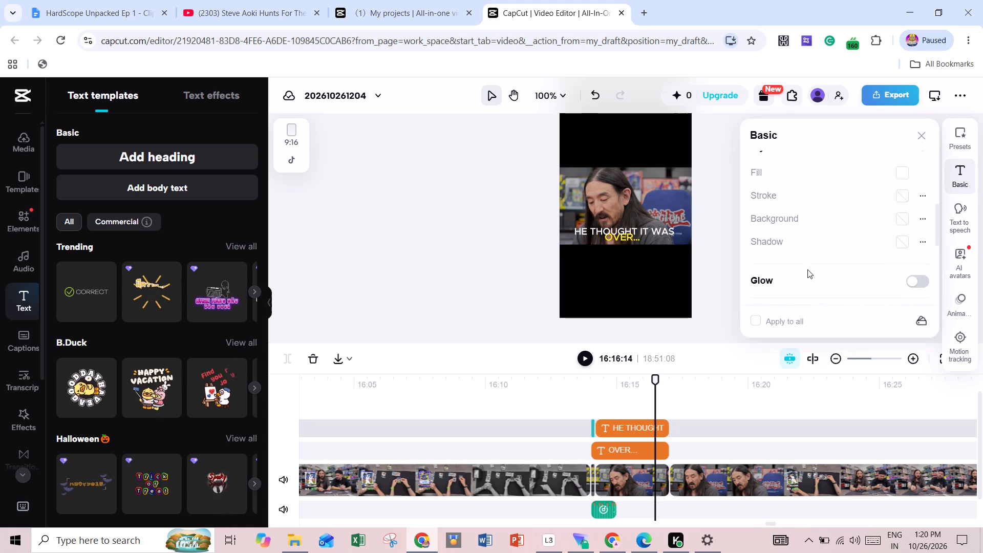
{"action": "scroll", "coordinate": [807, 269], "scroll_direction": "down", "scroll_amount": 3}
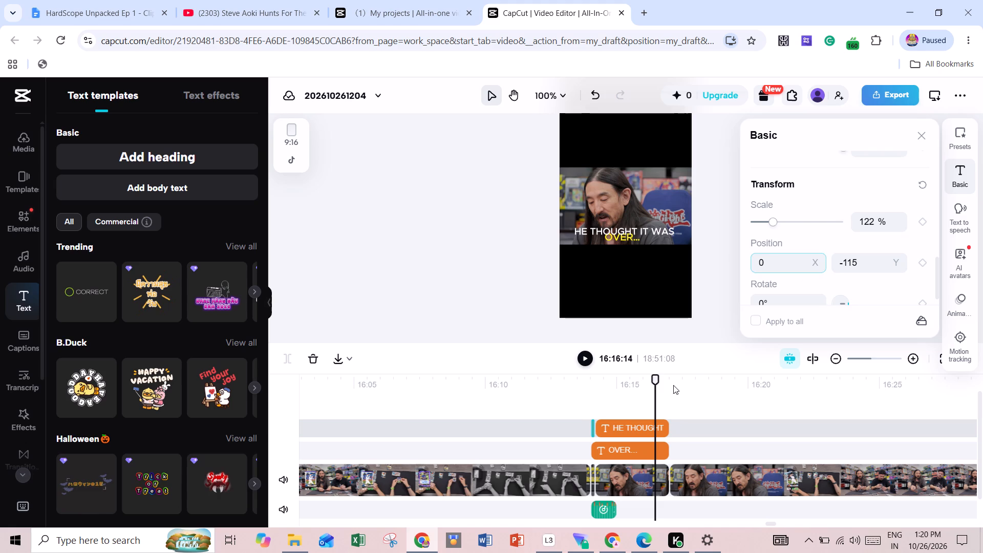
{"action": "left_click_drag", "start_coordinate": [656, 379], "coordinate": [587, 378]}
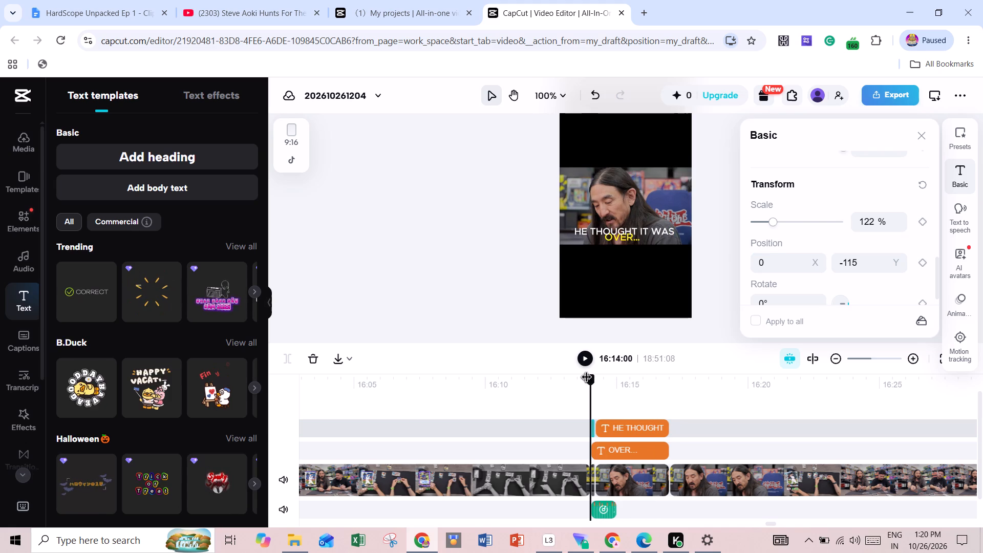
{"action": "left_click_drag", "start_coordinate": [587, 378], "coordinate": [592, 379]}
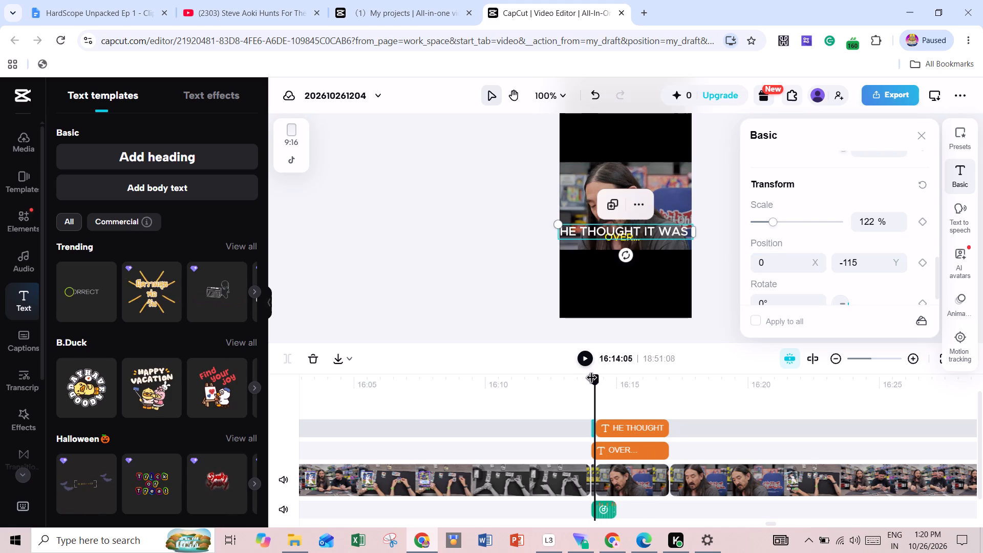
{"action": "left_click_drag", "start_coordinate": [592, 379], "coordinate": [595, 380]}
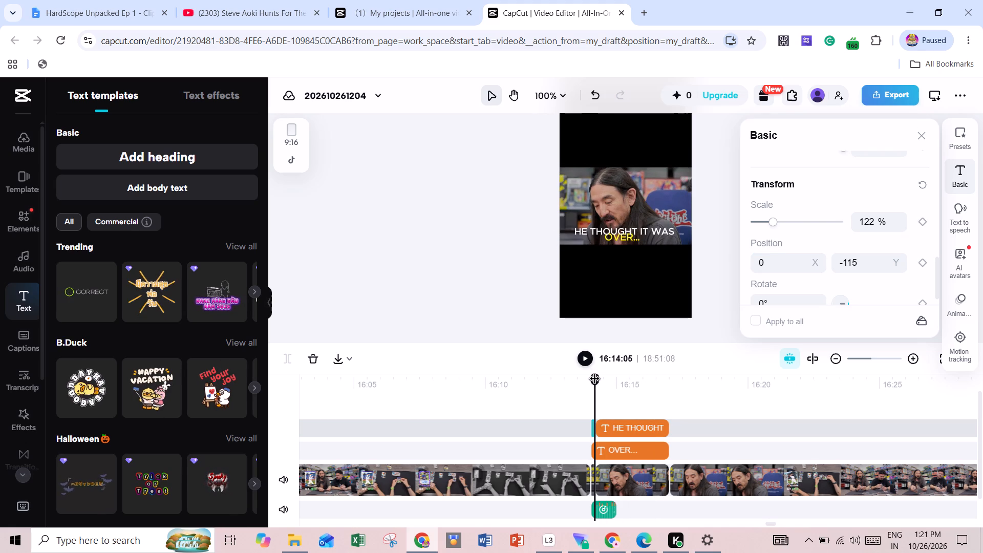
{"action": "left_click_drag", "start_coordinate": [595, 380], "coordinate": [589, 381]}
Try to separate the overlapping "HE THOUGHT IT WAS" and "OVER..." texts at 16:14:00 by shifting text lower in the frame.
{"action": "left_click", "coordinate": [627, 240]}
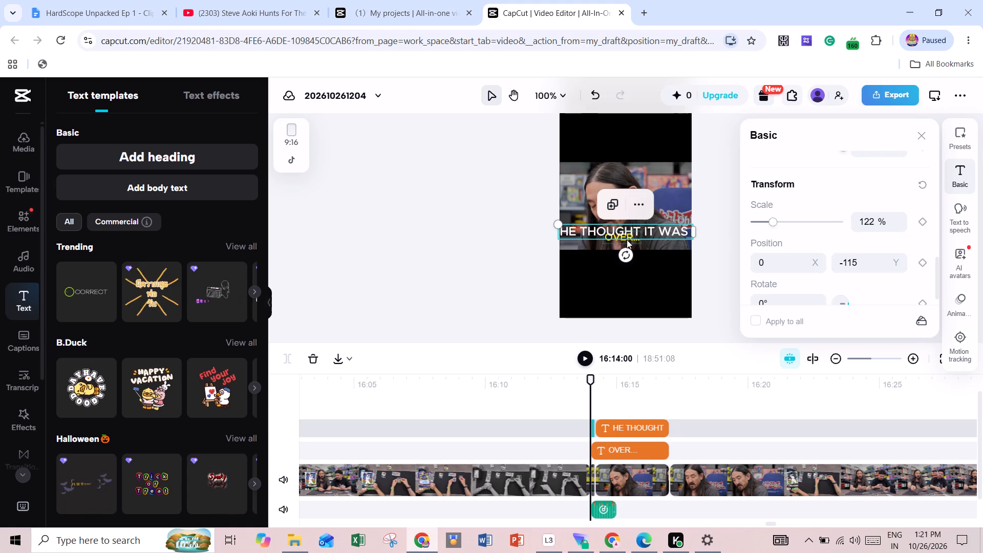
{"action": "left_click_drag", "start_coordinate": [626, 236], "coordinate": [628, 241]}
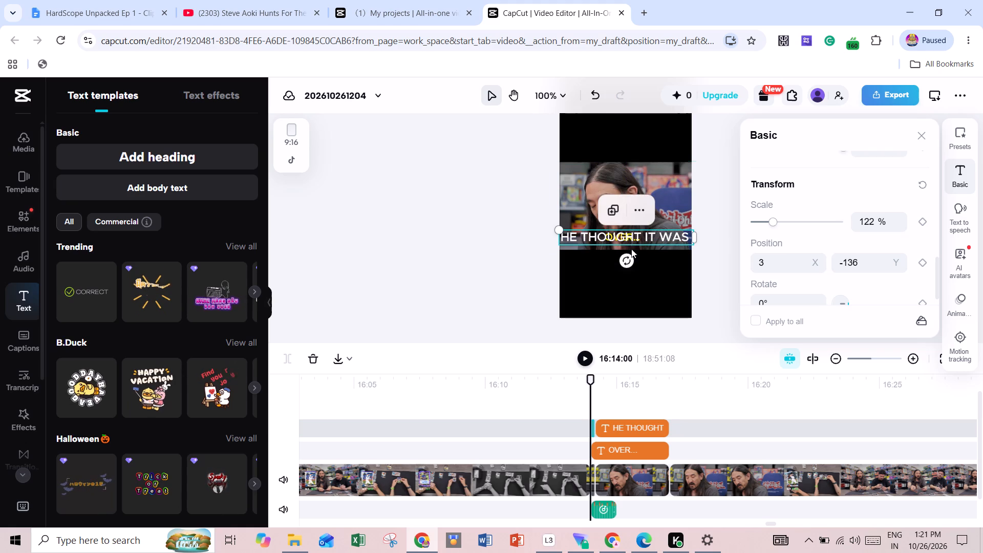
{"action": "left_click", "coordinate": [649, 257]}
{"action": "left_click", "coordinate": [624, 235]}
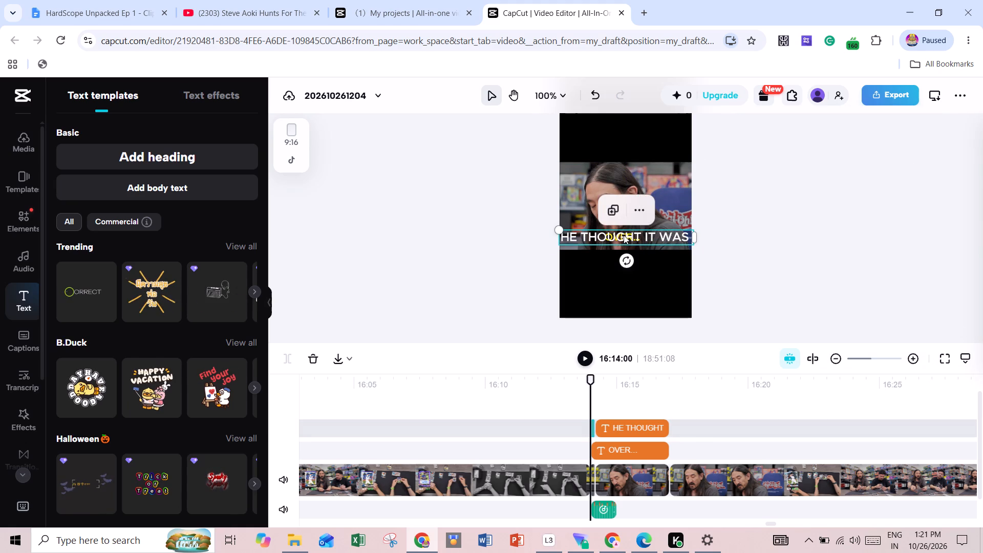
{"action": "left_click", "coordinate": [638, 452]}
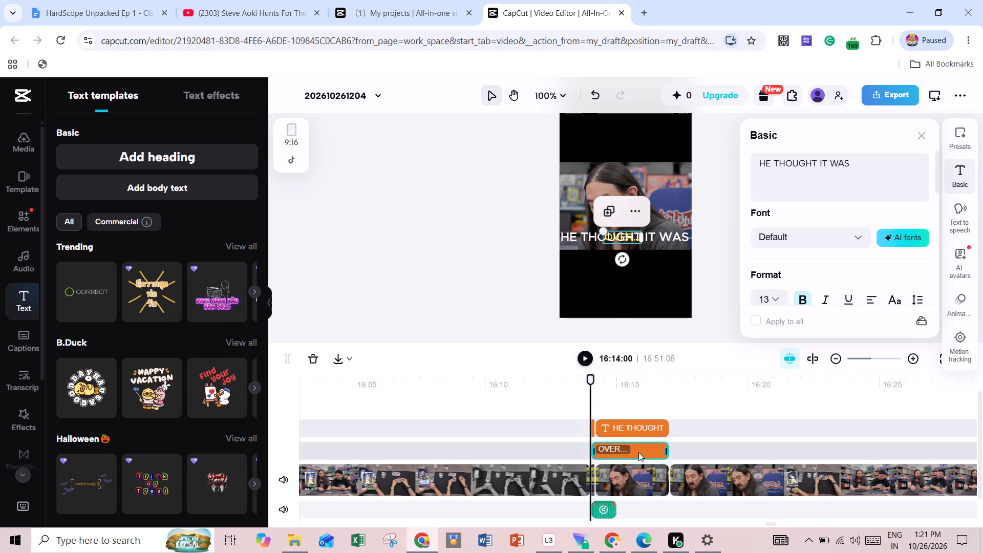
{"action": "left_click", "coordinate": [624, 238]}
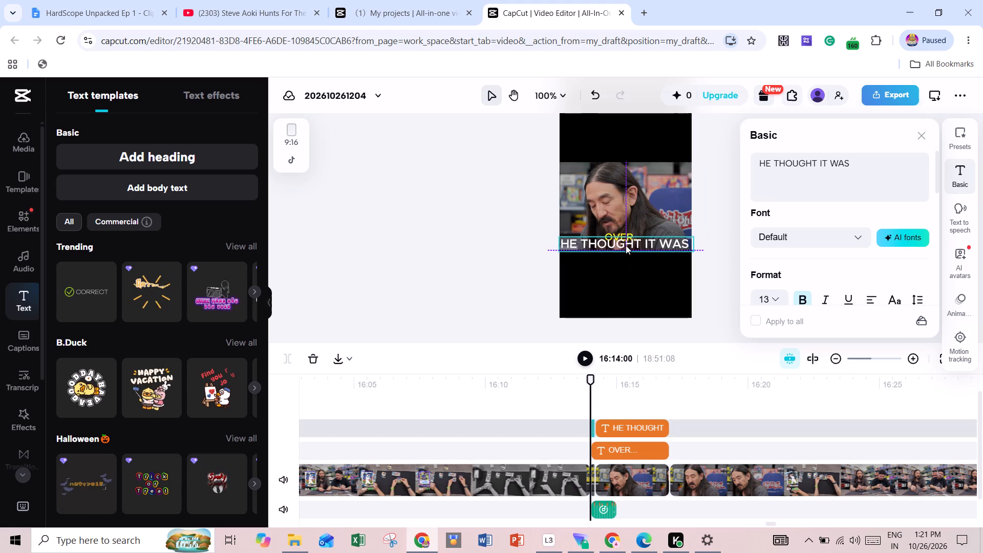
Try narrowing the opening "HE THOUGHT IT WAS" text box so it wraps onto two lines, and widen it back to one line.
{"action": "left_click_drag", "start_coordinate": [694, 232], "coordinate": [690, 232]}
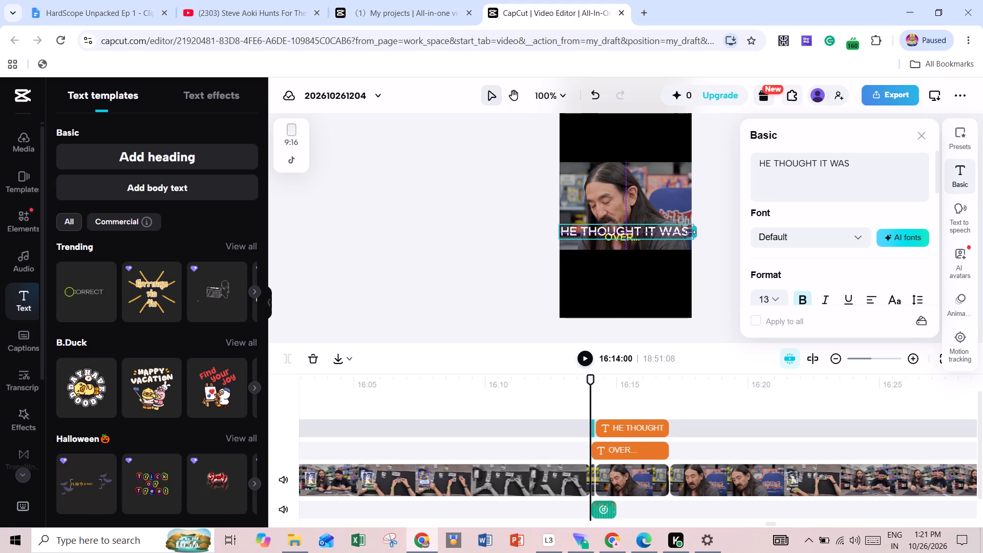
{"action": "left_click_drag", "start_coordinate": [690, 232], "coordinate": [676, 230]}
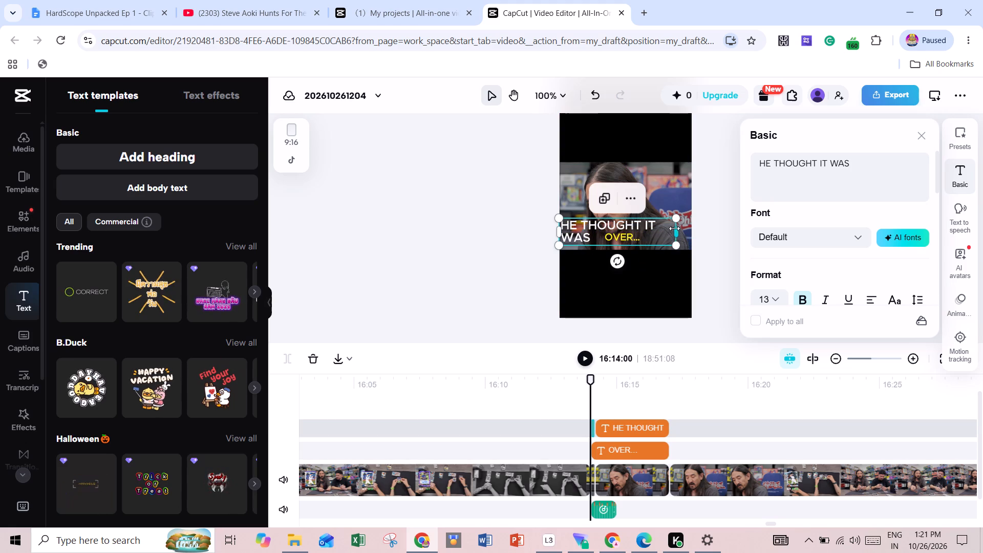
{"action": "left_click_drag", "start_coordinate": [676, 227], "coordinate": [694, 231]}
Raise the opening "HE THOUGHT IT WAS" text to mid-clip and move "OVER..." down, centred near the face clip's lower edge.
{"action": "left_click", "coordinate": [619, 239]}
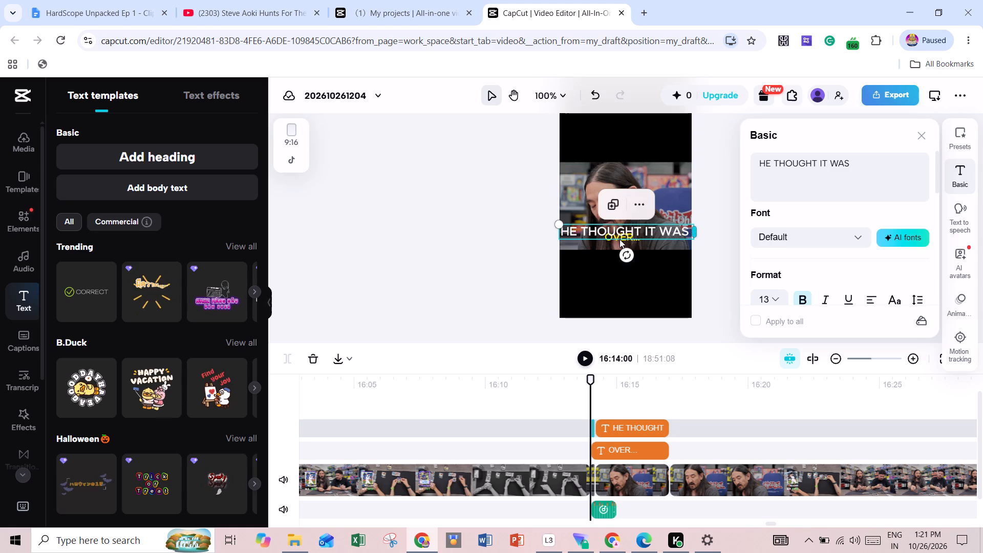
{"action": "left_click_drag", "start_coordinate": [619, 239], "coordinate": [629, 249]}
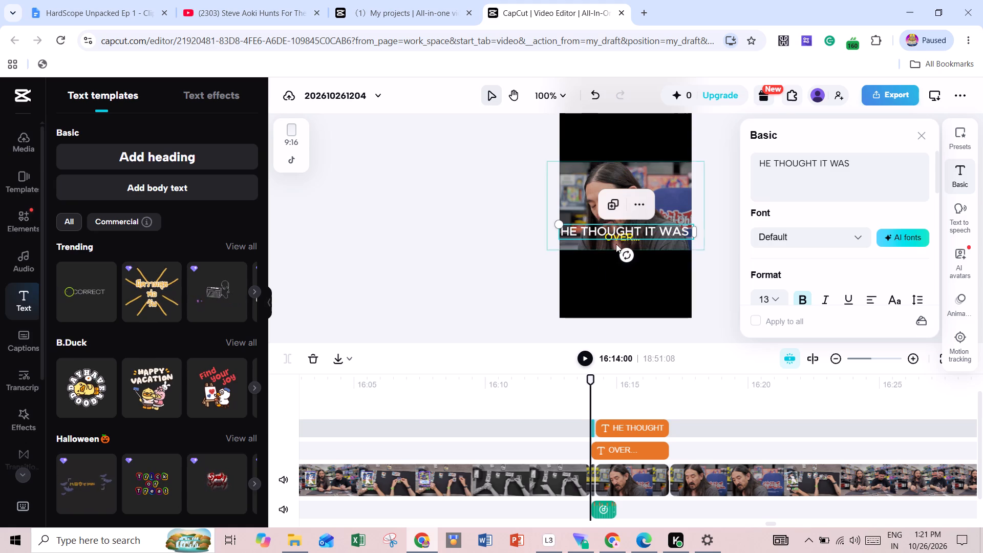
{"action": "left_click_drag", "start_coordinate": [613, 234], "coordinate": [621, 212]}
{"action": "left_click", "coordinate": [621, 236]}
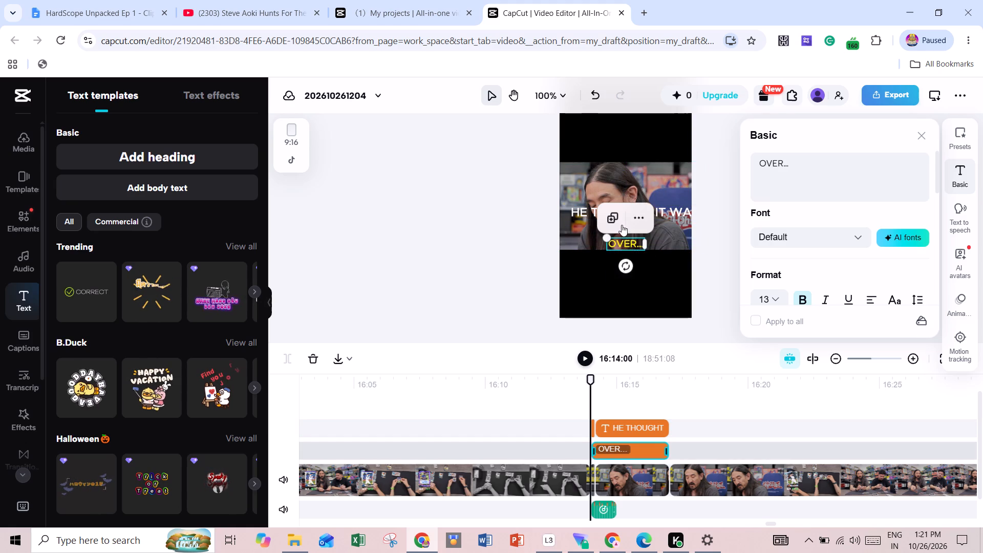
{"action": "left_click", "coordinate": [676, 224]}
{"action": "left_click", "coordinate": [659, 208]}
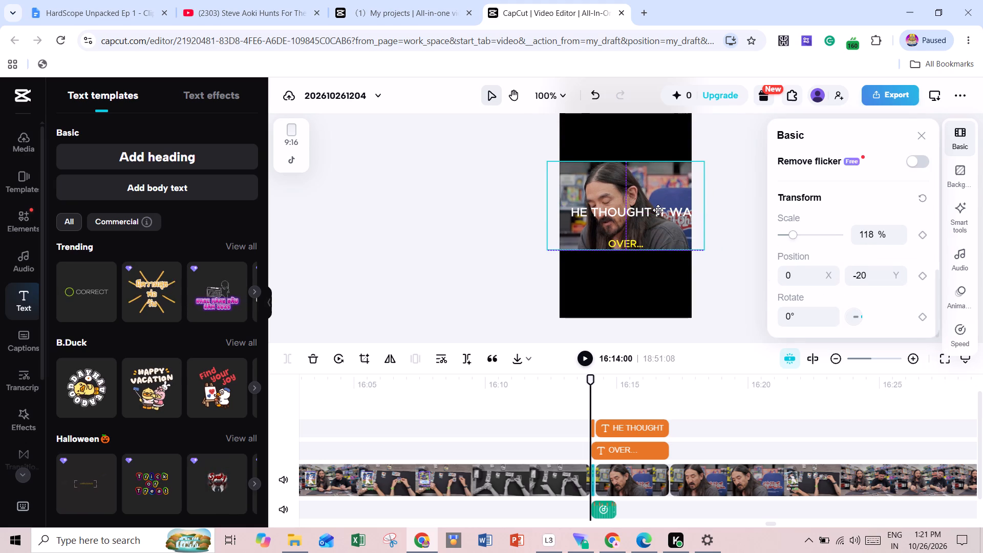
{"action": "left_click", "coordinate": [712, 272]}
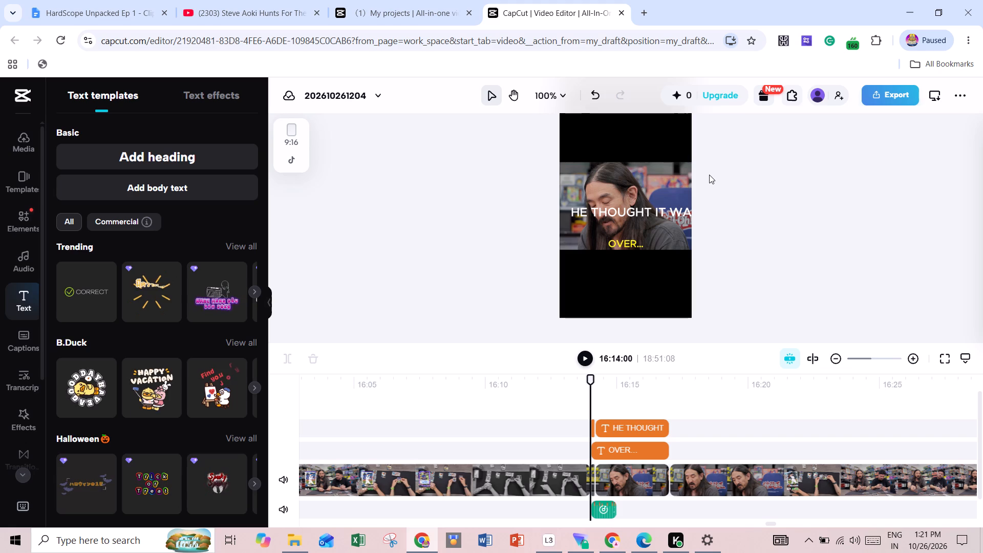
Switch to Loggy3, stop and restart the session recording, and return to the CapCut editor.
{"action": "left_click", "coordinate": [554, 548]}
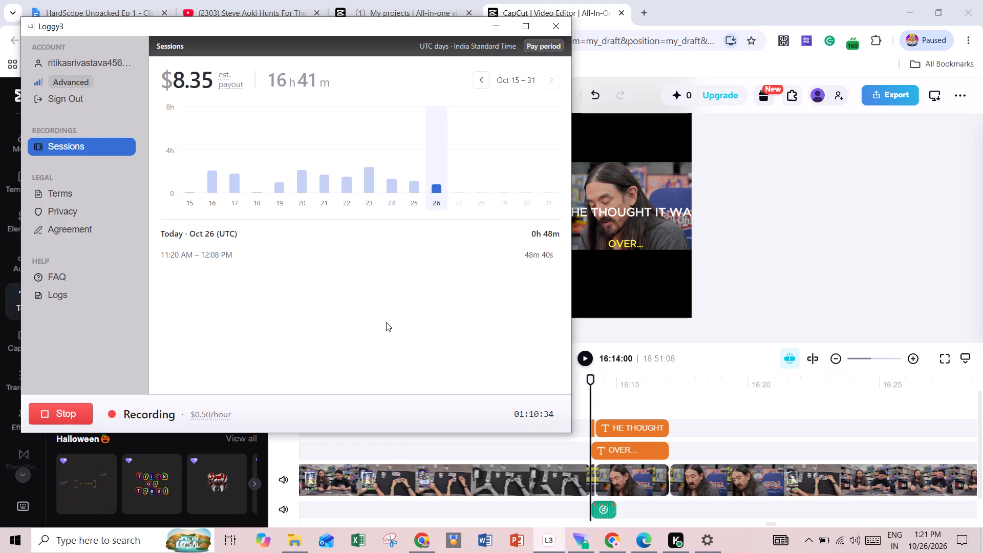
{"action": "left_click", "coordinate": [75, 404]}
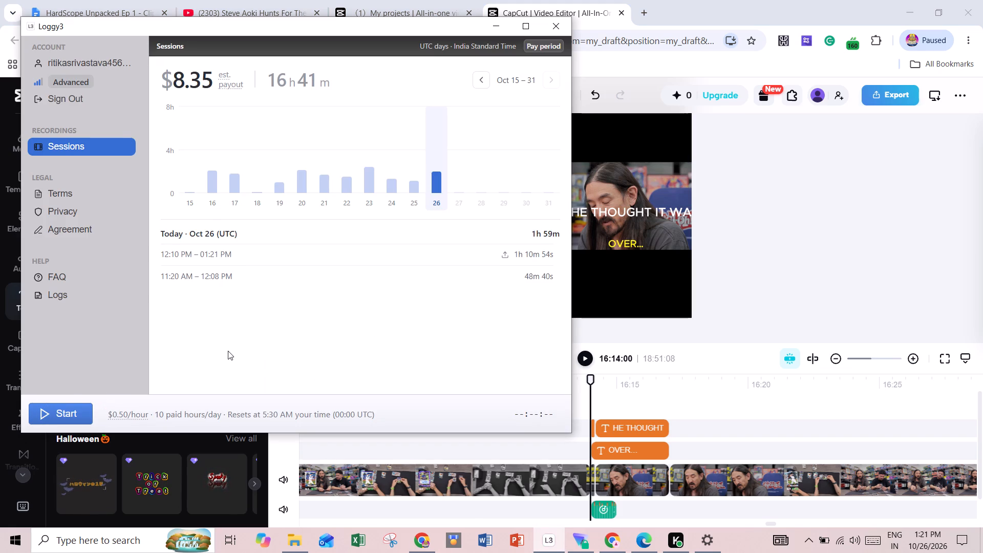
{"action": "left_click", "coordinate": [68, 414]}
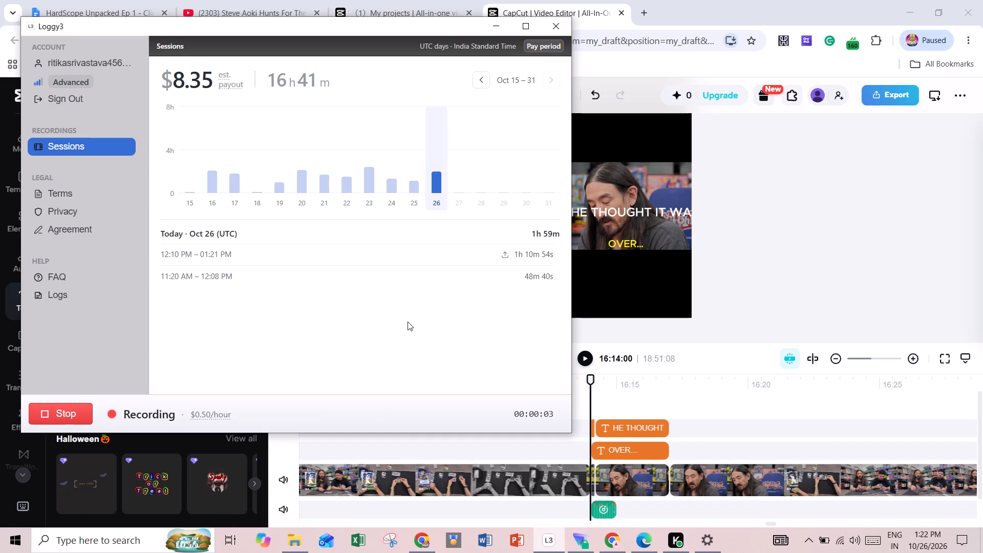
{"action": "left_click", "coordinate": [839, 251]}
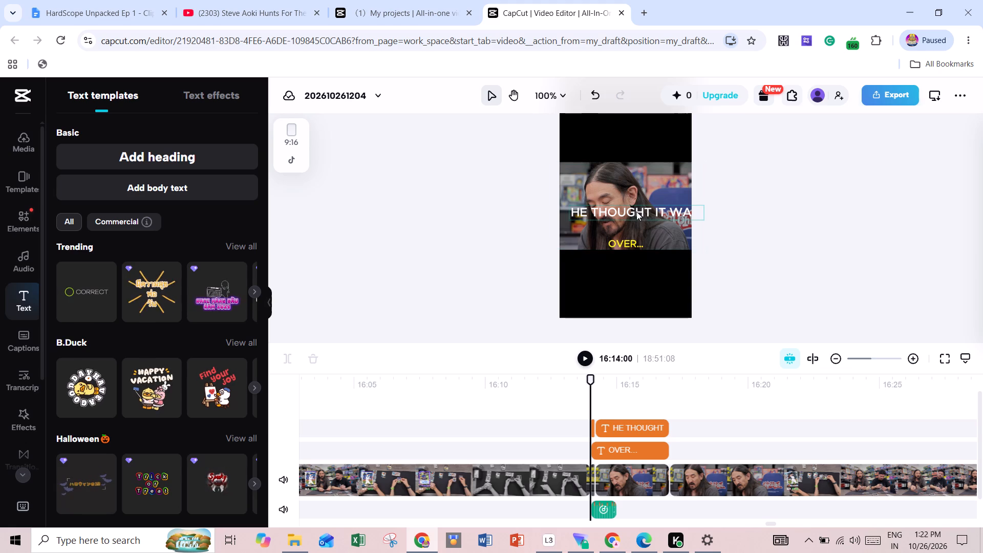
Reposition the opening "HE THOUGHT IT WAS" text so it sits horizontally centred on one line just above "OVER...".
{"action": "left_click", "coordinate": [640, 430]}
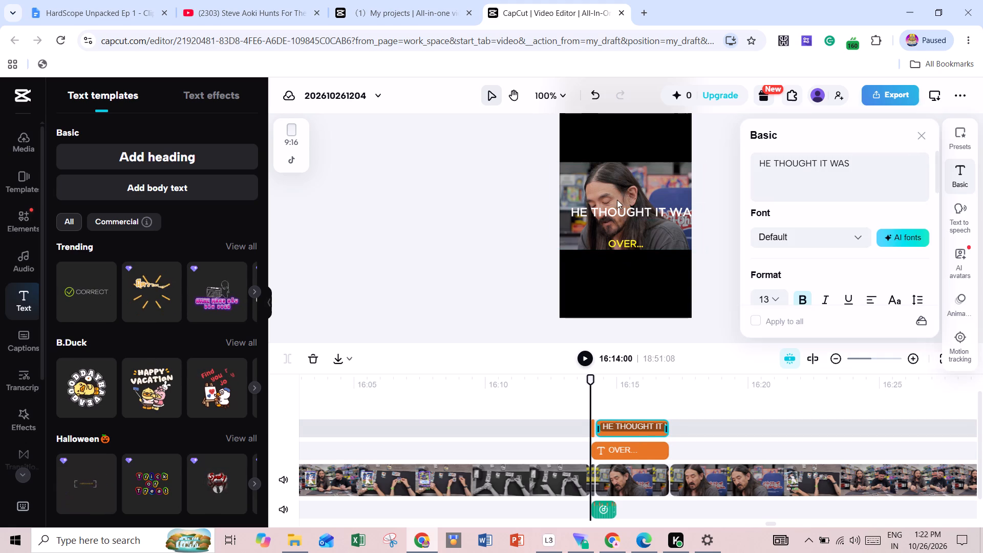
{"action": "left_click", "coordinate": [619, 212]}
{"action": "left_click_drag", "start_coordinate": [619, 212], "coordinate": [613, 219]}
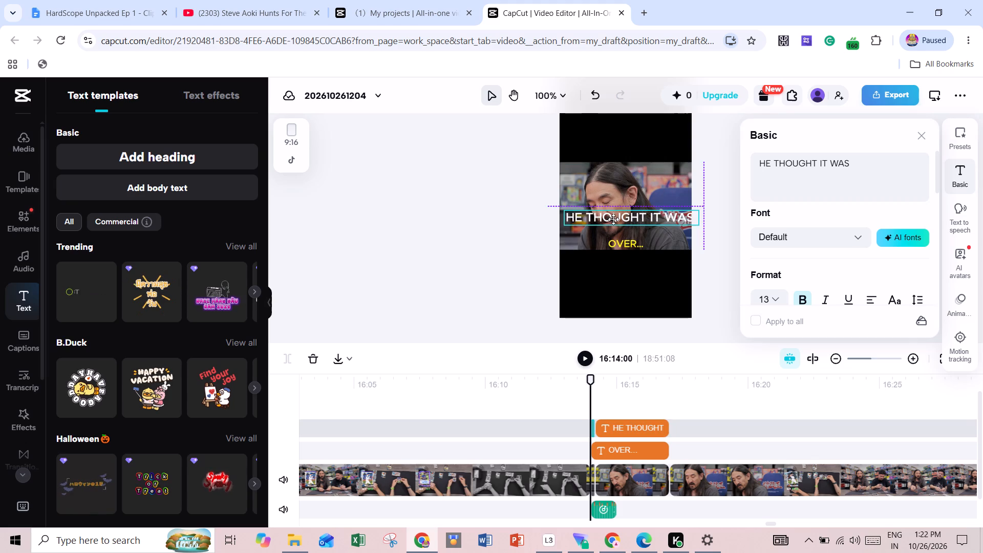
{"action": "left_click_drag", "start_coordinate": [613, 219], "coordinate": [609, 226]}
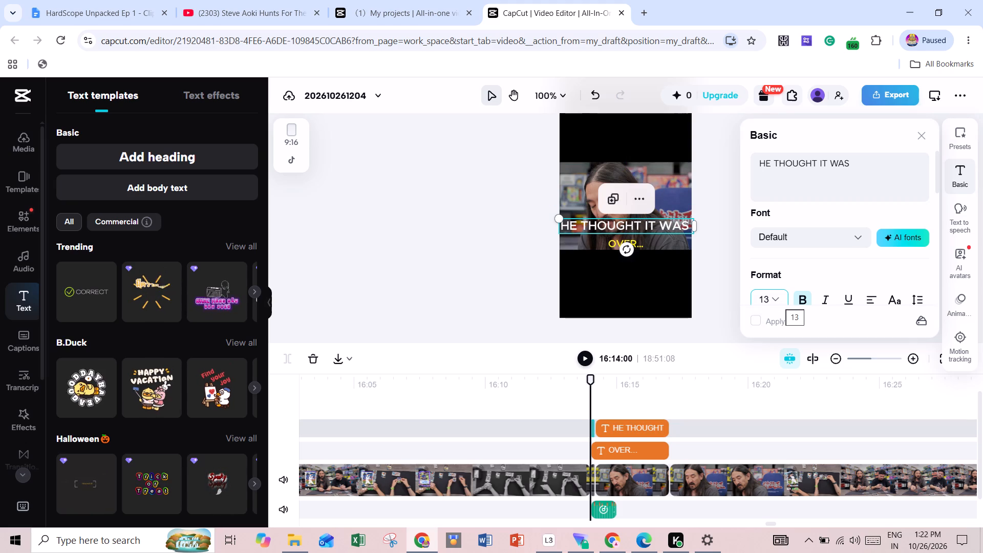
Set the font size of the opening "HE THOUGHT IT WAS" text segment to 12.
{"action": "left_click", "coordinate": [779, 300]}
{"action": "scroll", "coordinate": [752, 409], "scroll_direction": "down", "scroll_amount": 2}
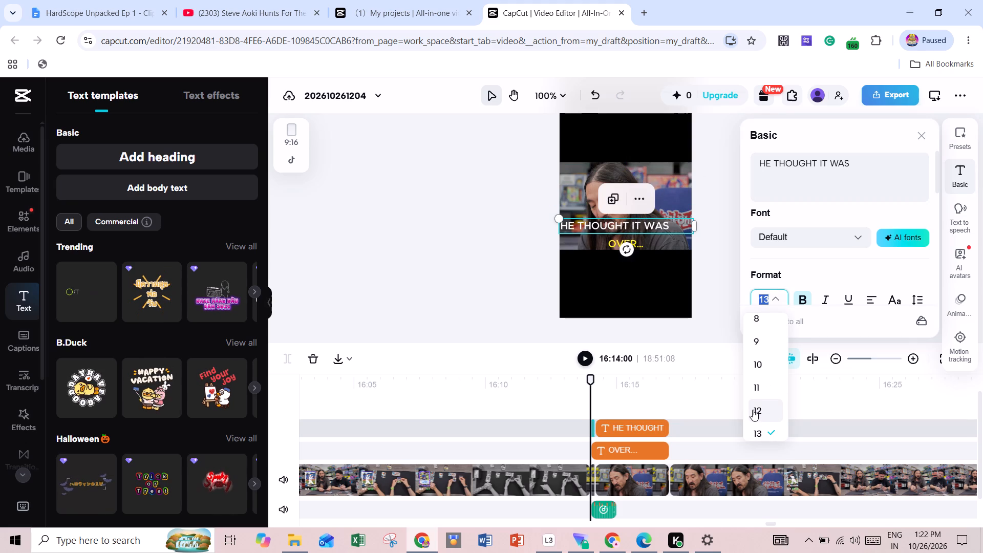
{"action": "scroll", "coordinate": [766, 347], "scroll_direction": "up", "scroll_amount": 1}
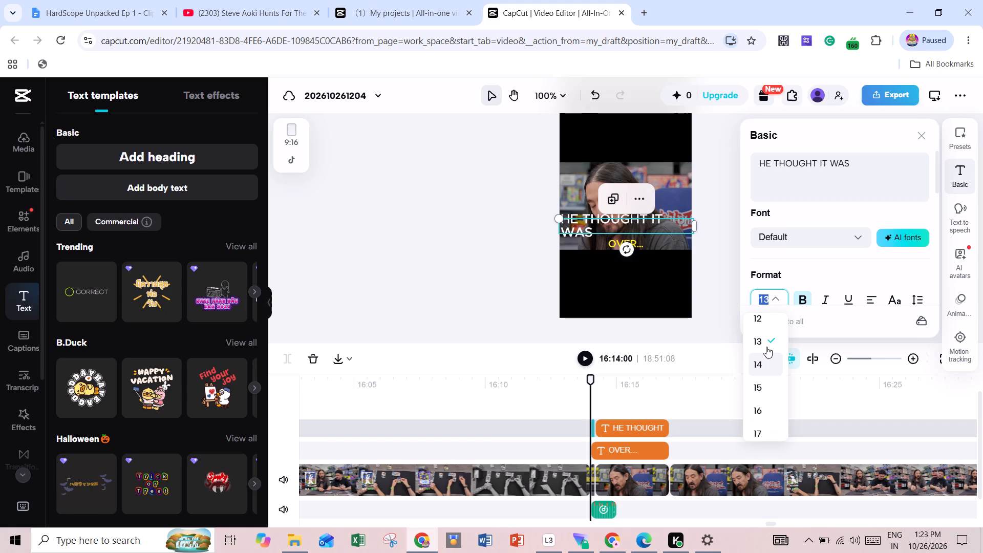
{"action": "scroll", "coordinate": [766, 346], "scroll_direction": "up", "scroll_amount": 1}
{"action": "left_click", "coordinate": [760, 405]}
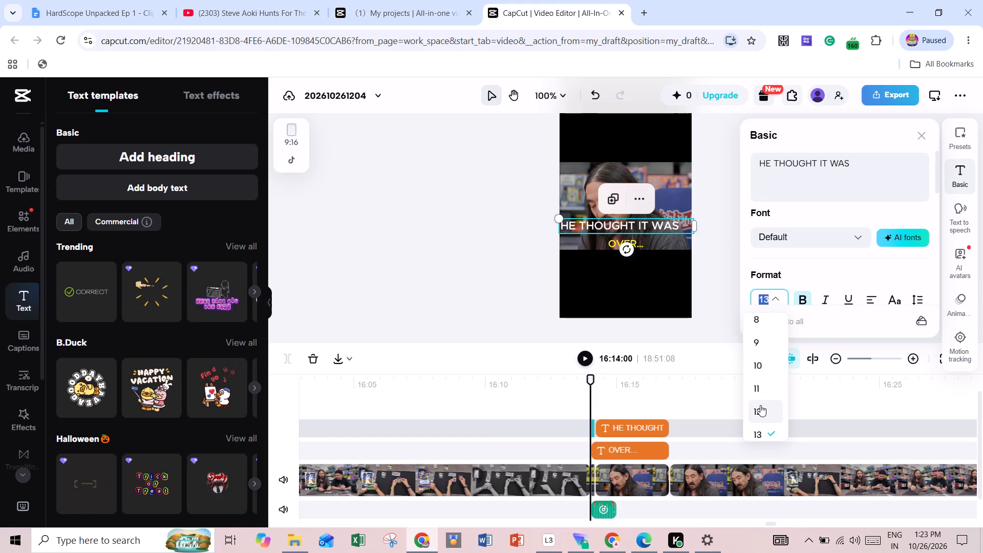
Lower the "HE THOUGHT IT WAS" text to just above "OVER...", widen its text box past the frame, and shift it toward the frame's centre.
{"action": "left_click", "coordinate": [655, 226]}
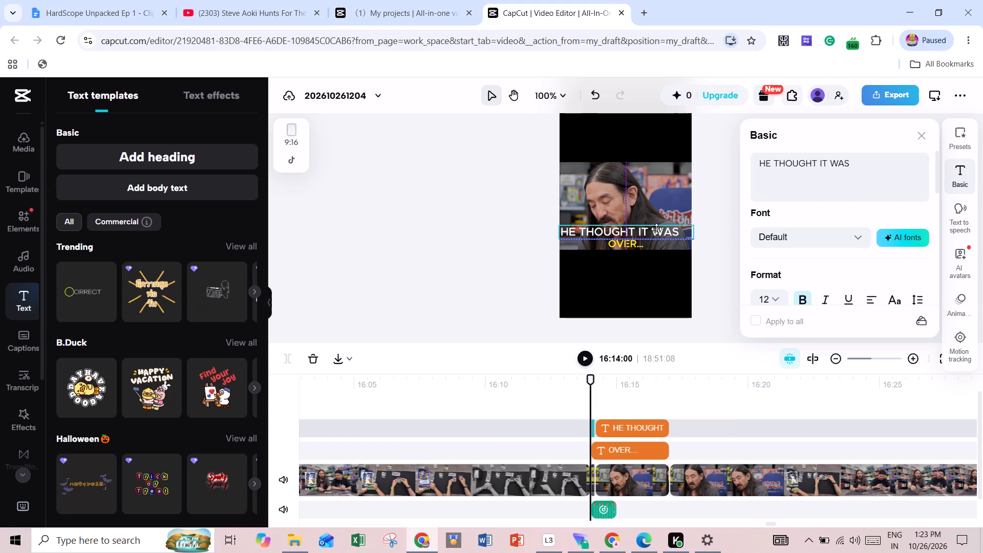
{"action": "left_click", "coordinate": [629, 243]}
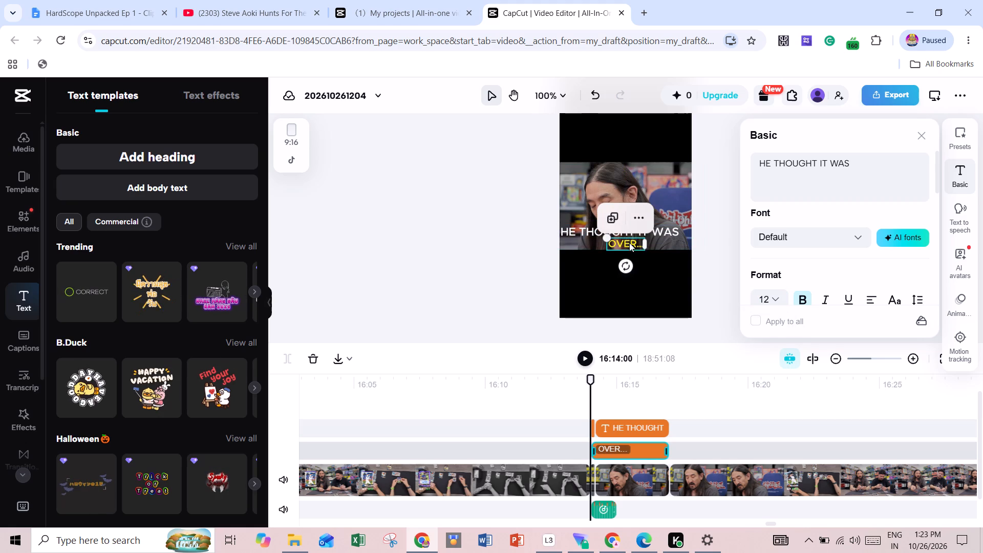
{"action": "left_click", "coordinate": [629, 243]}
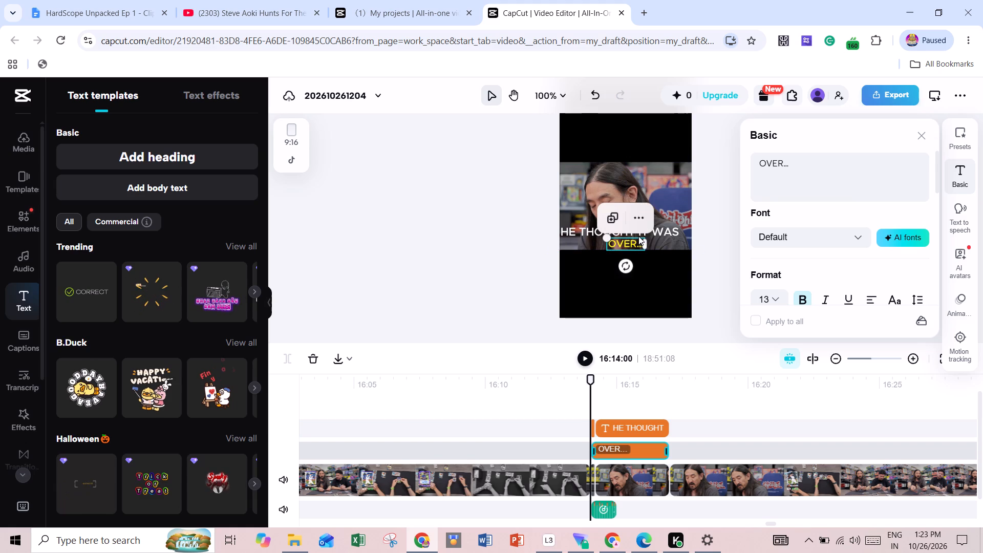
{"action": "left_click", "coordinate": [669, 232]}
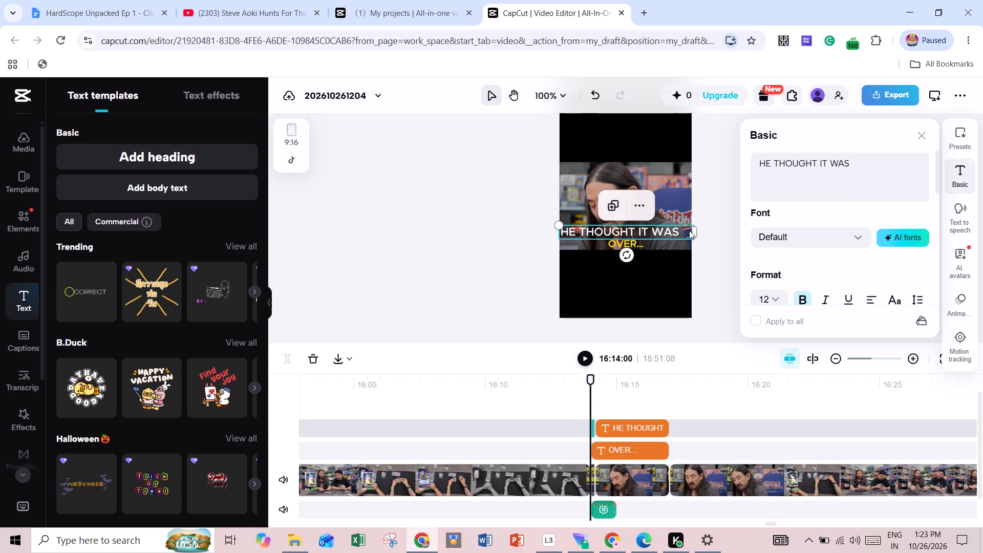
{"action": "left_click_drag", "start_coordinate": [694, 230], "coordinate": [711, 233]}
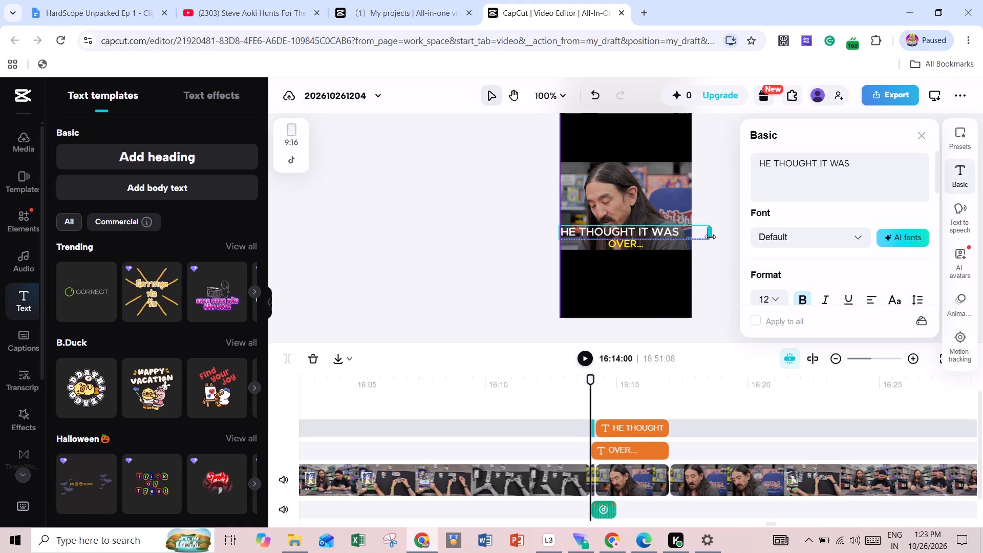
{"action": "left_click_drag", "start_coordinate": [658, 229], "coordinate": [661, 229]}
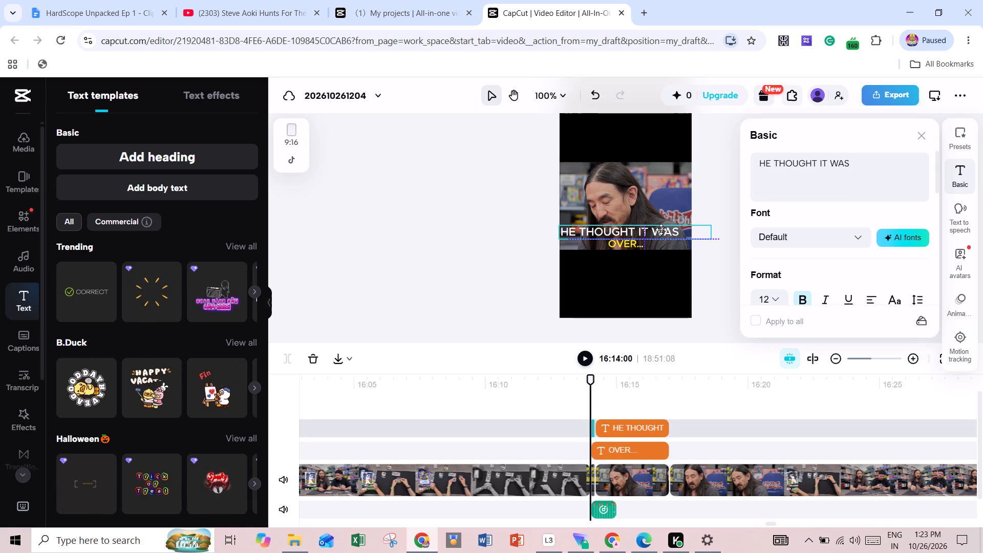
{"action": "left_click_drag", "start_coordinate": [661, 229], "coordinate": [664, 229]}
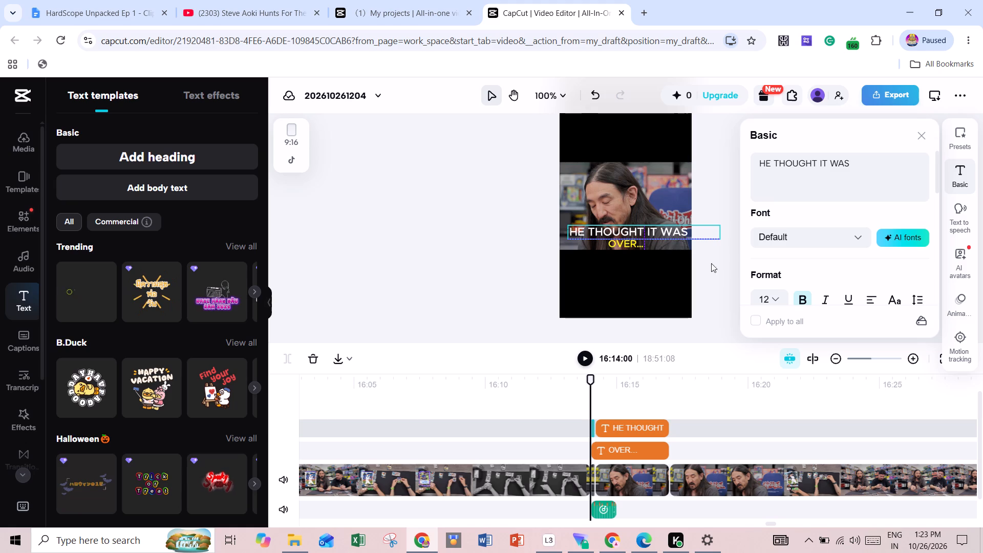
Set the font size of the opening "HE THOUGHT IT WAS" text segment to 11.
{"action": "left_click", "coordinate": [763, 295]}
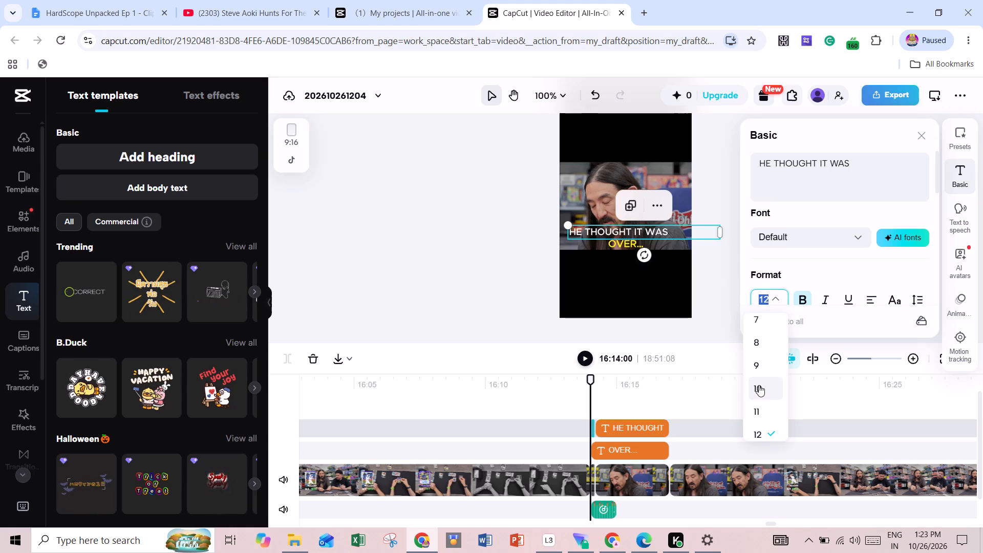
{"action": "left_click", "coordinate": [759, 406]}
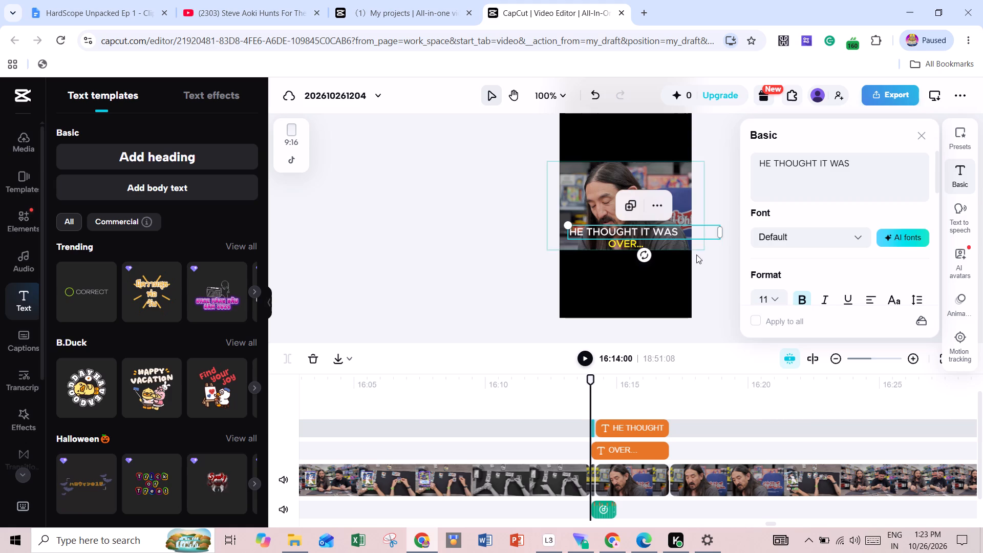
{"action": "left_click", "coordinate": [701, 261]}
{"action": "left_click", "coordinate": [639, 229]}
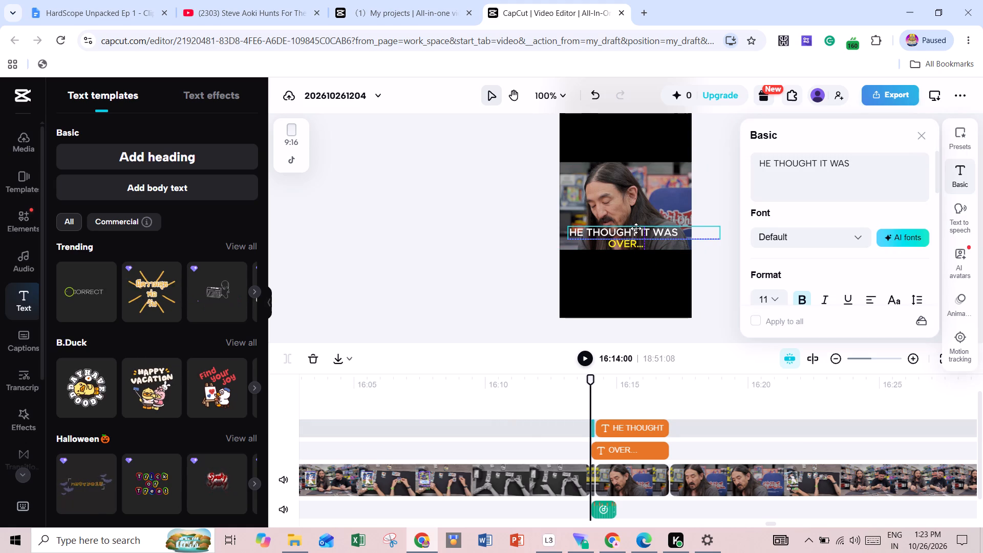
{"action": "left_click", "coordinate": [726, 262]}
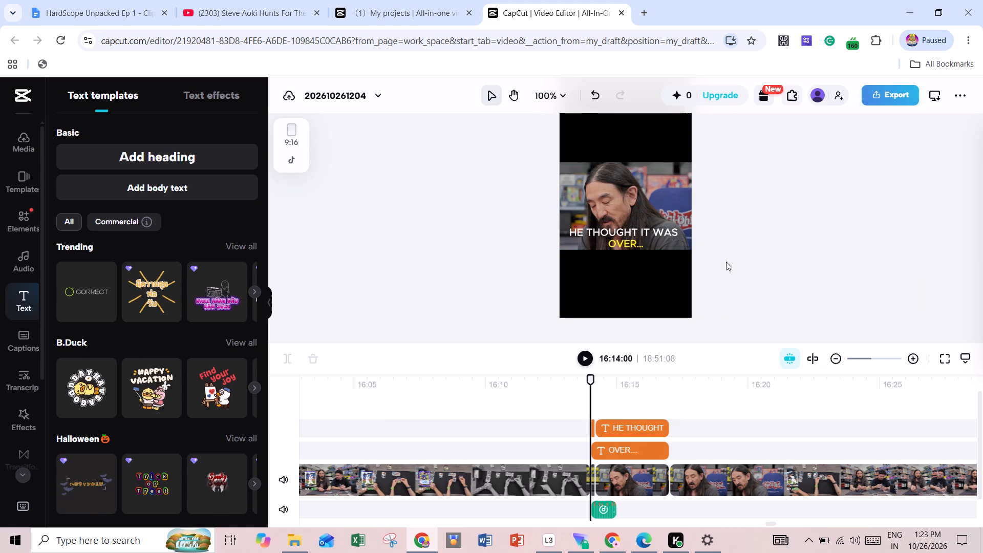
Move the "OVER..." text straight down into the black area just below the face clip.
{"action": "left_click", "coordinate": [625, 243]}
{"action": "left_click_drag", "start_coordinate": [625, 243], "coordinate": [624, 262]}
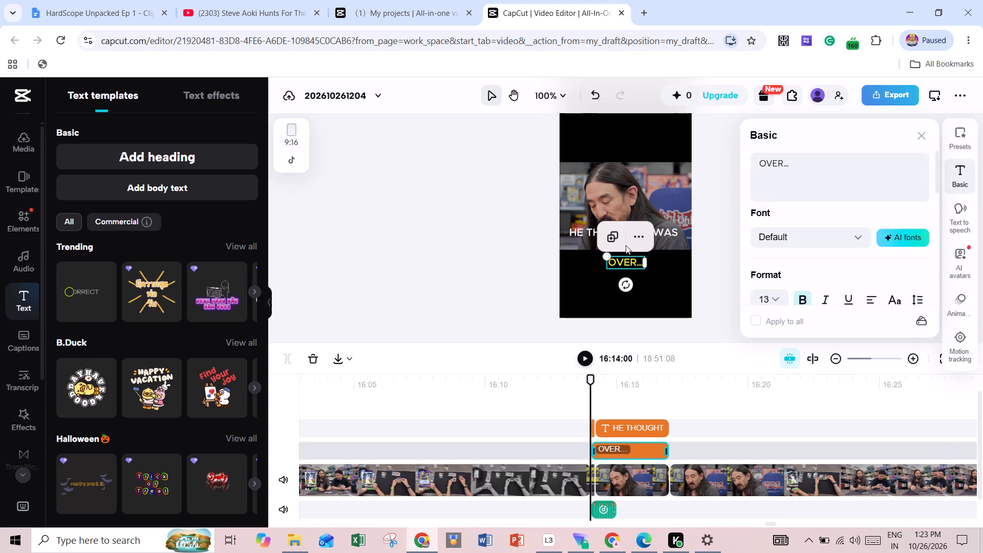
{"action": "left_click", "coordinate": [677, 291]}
Move the "HE THOUGHT IT WAS" text down to the face clip's lower edge and align it with the frame's left side.
{"action": "left_click", "coordinate": [630, 230]}
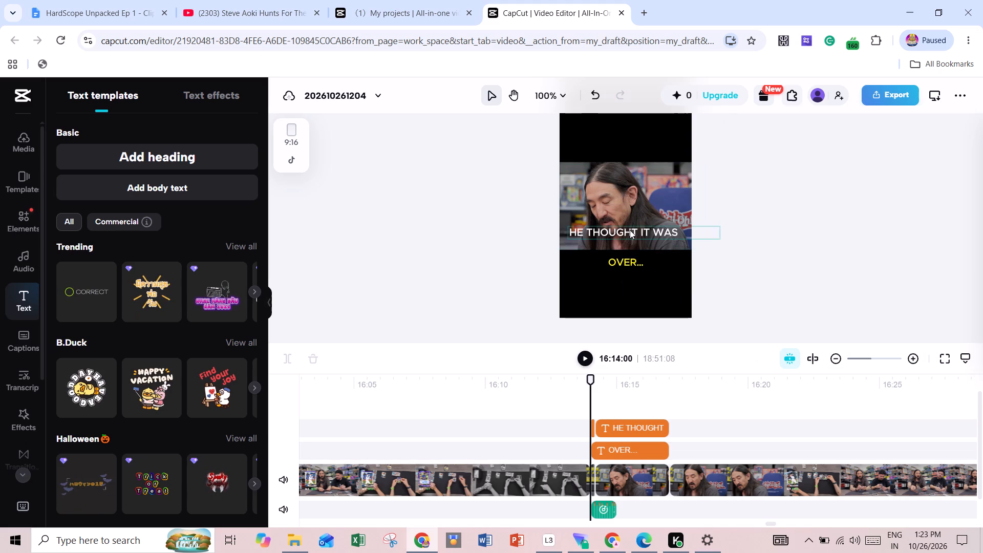
{"action": "left_click_drag", "start_coordinate": [630, 230], "coordinate": [630, 234]}
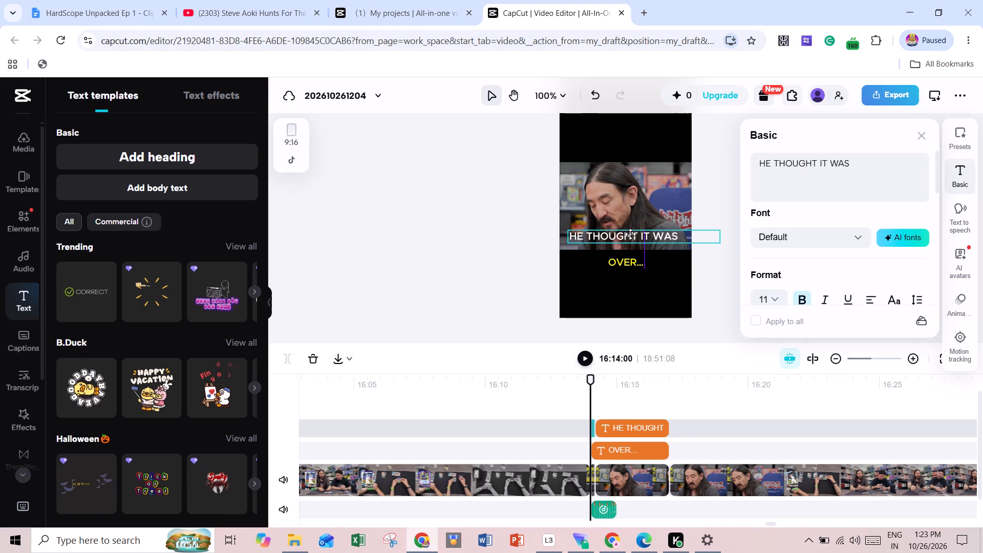
{"action": "left_click_drag", "start_coordinate": [630, 234], "coordinate": [627, 239]}
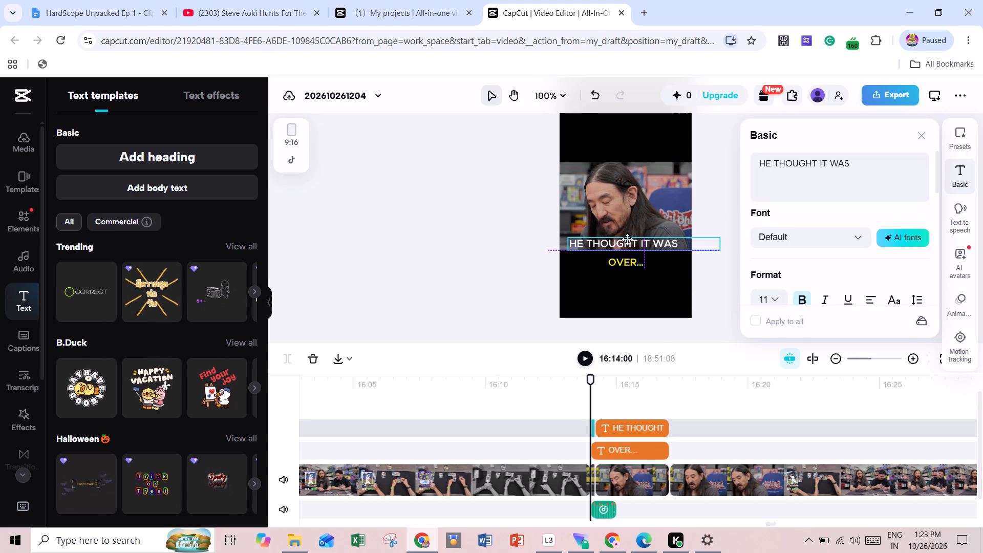
{"action": "left_click_drag", "start_coordinate": [627, 239], "coordinate": [623, 240]}
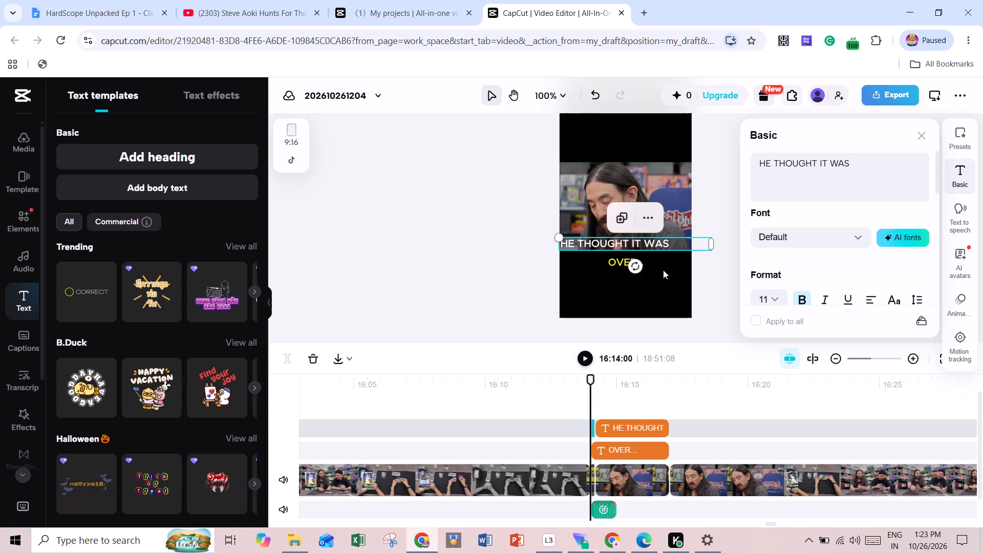
{"action": "left_click", "coordinate": [663, 270]}
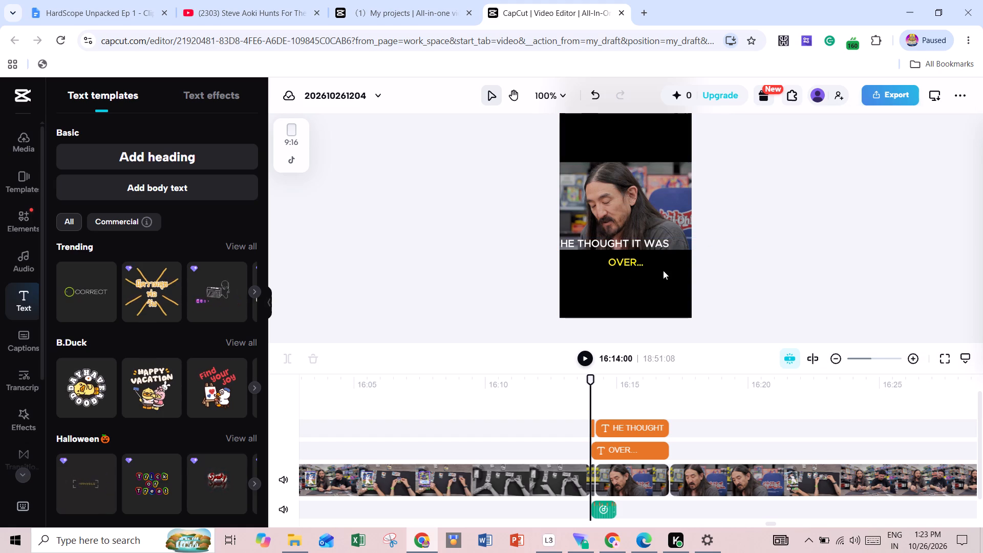
Set the font size of the opening "HE THOUGHT IT WAS" text segment to 10.
{"action": "left_click", "coordinate": [646, 241]}
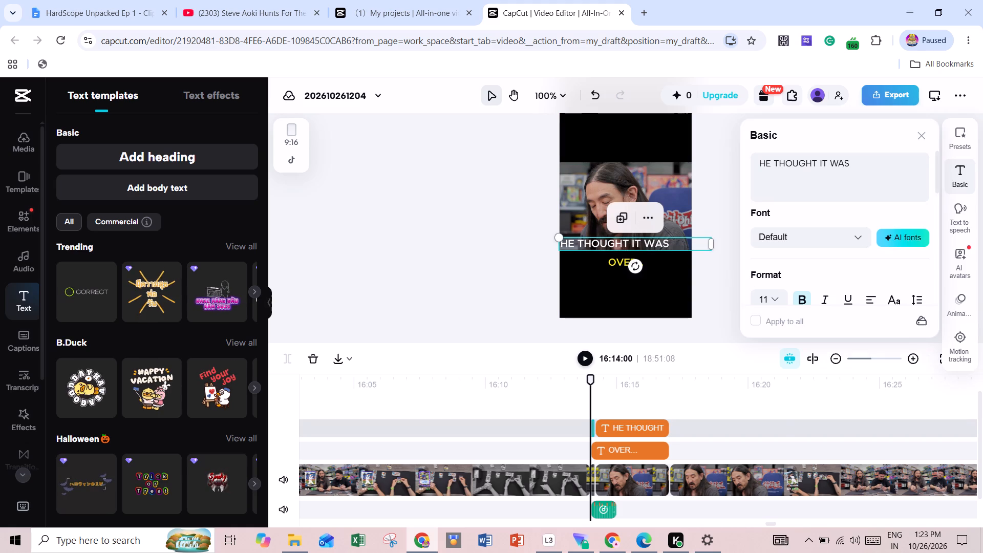
{"action": "left_click", "coordinate": [765, 296]}
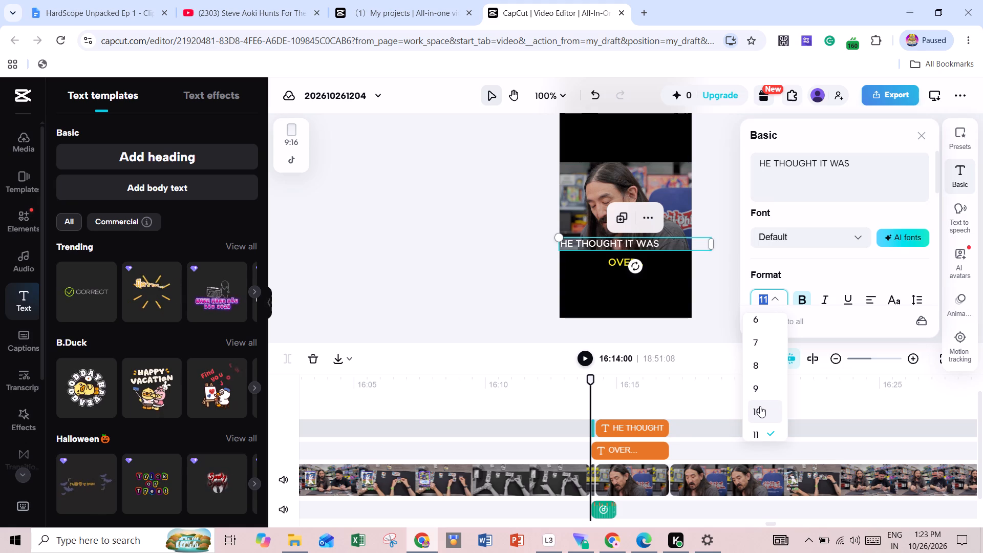
{"action": "left_click", "coordinate": [760, 406]}
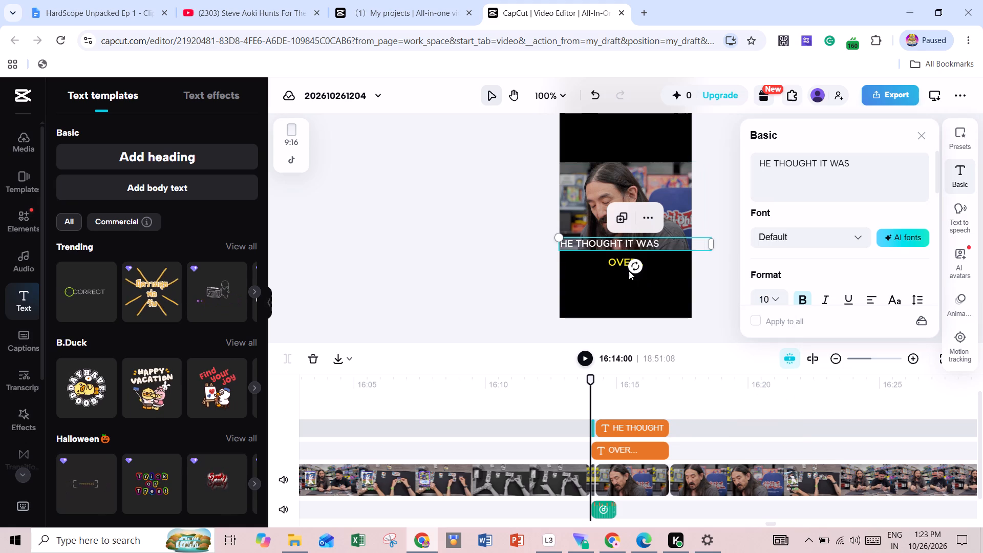
Place the "OVER..." text directly after "HE THOUGHT IT WAS" so both sit on one line along the face clip's lower edge.
{"action": "left_click", "coordinate": [618, 264]}
{"action": "left_click_drag", "start_coordinate": [618, 264], "coordinate": [678, 248]}
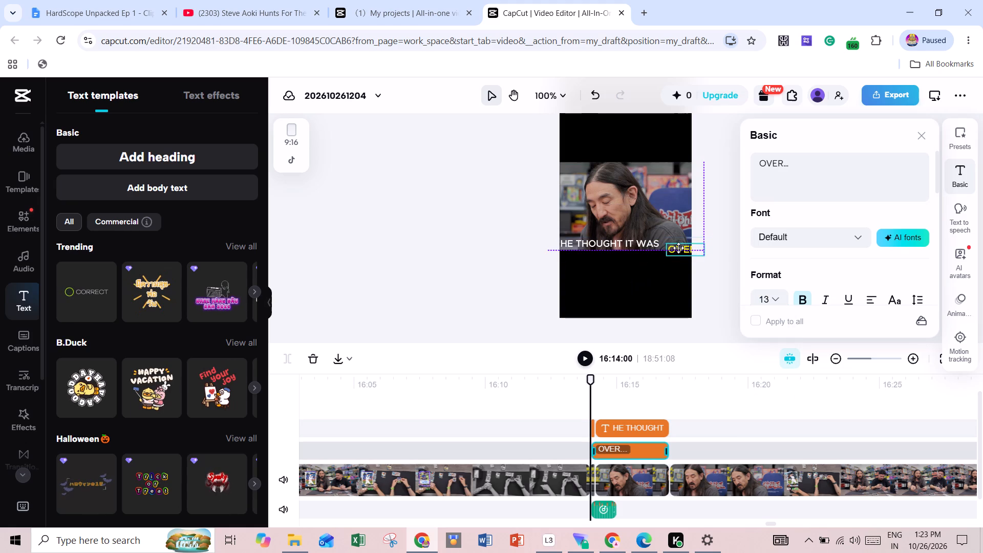
{"action": "left_click_drag", "start_coordinate": [678, 248], "coordinate": [671, 242]}
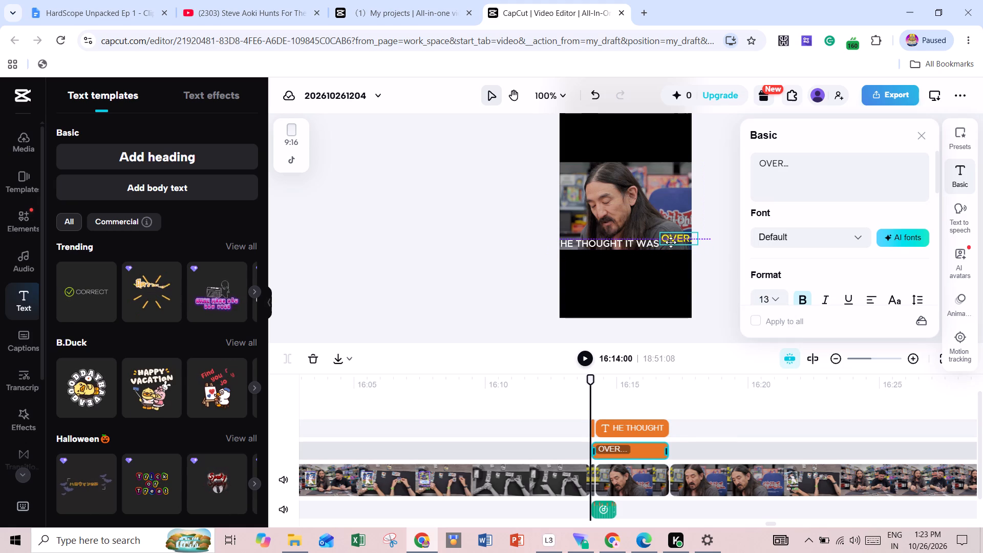
{"action": "left_click_drag", "start_coordinate": [671, 242], "coordinate": [672, 244]}
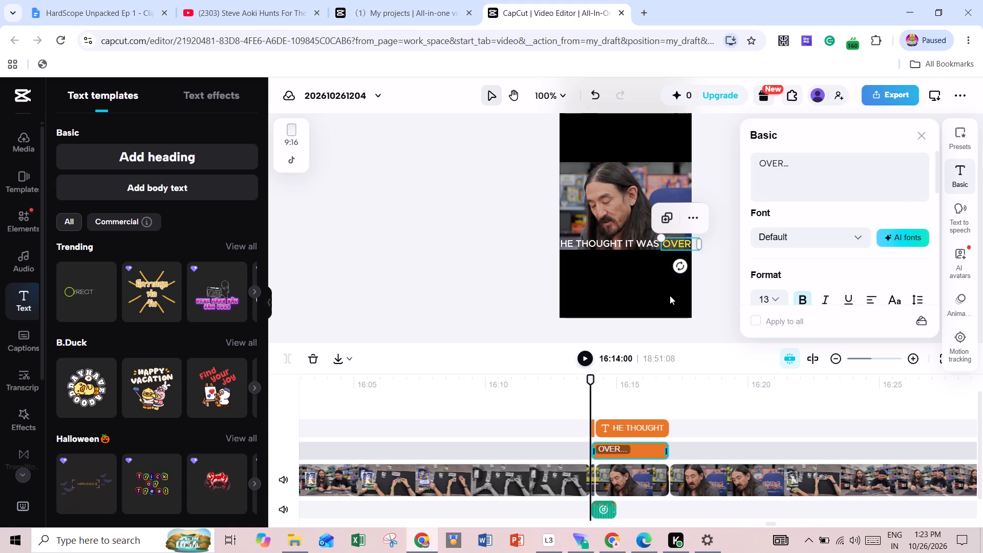
{"action": "left_click", "coordinate": [670, 295]}
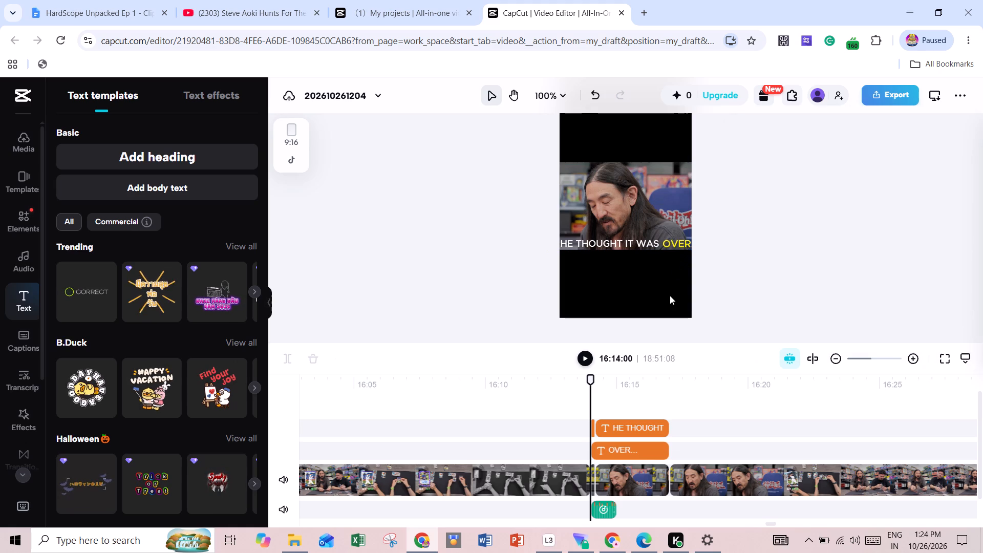
Narrow the "HE THOUGHT IT WAS" text box to about the frame's width, keeping the words on a single line.
{"action": "left_click", "coordinate": [637, 244]}
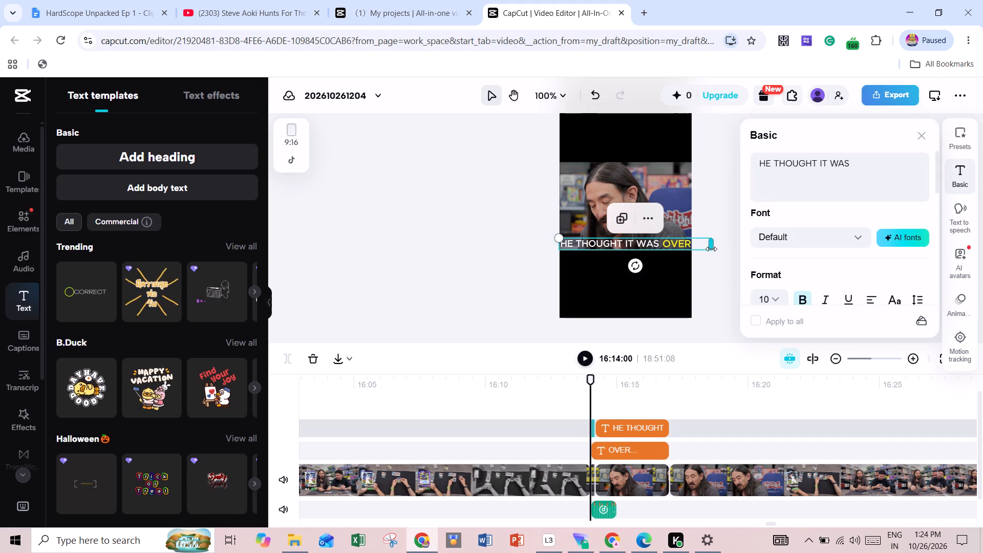
{"action": "left_click_drag", "start_coordinate": [711, 246], "coordinate": [659, 235]}
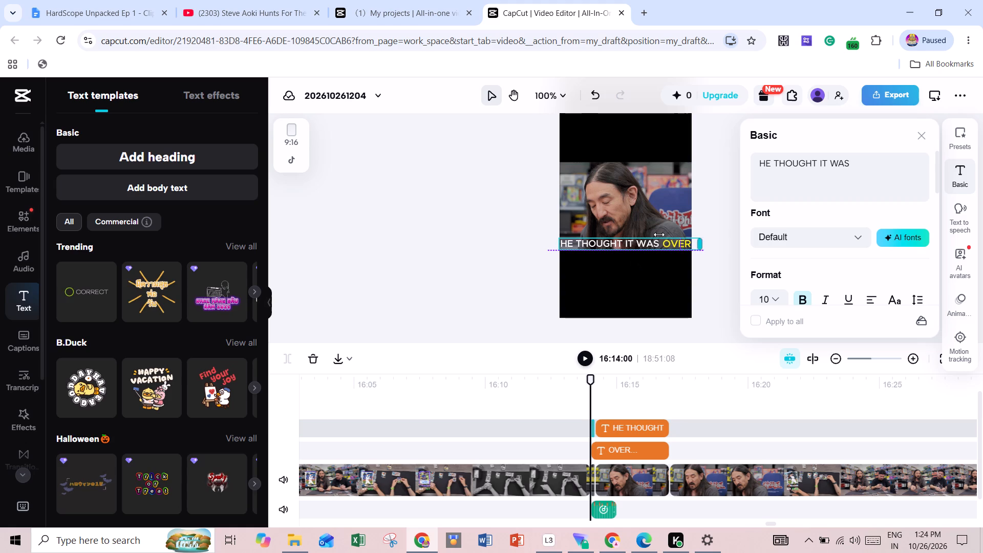
{"action": "left_click_drag", "start_coordinate": [659, 235], "coordinate": [639, 233]}
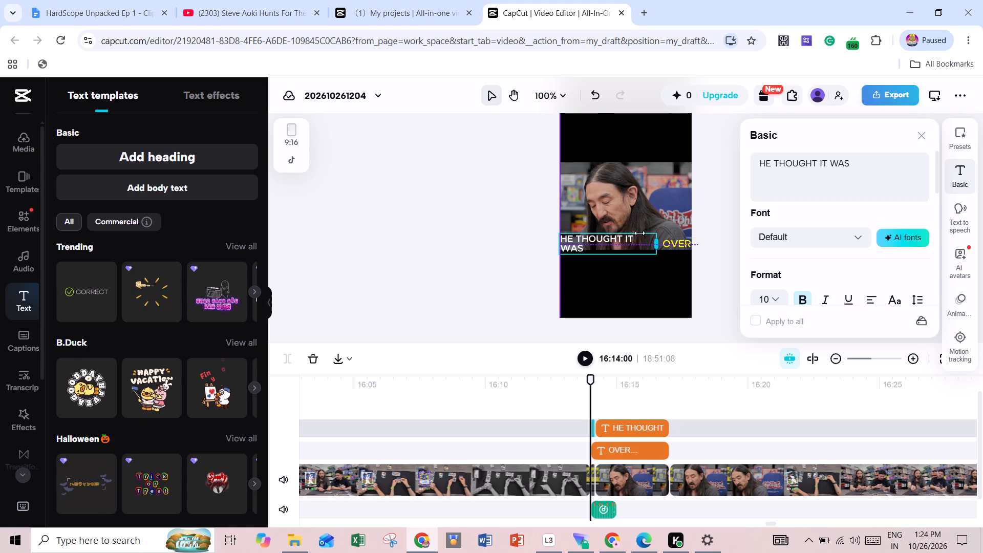
{"action": "left_click_drag", "start_coordinate": [639, 233], "coordinate": [634, 232]}
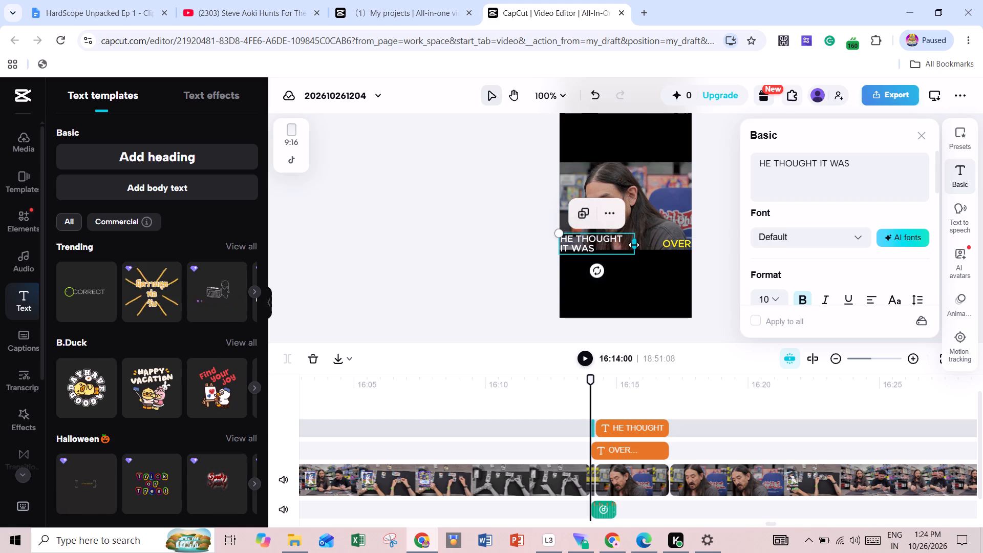
{"action": "left_click_drag", "start_coordinate": [634, 245], "coordinate": [692, 216]}
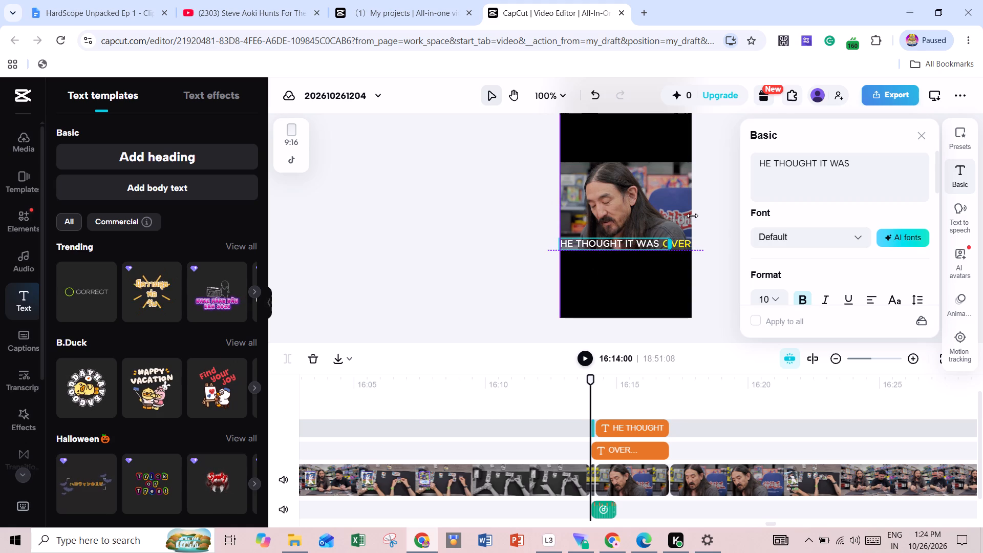
{"action": "left_click_drag", "start_coordinate": [692, 216], "coordinate": [693, 216]}
Switch to the clipping guide PDF in Edge and skim its audit, story structure, hook, safe zone, sound and export pages through to the end.
{"action": "left_click", "coordinate": [642, 543]}
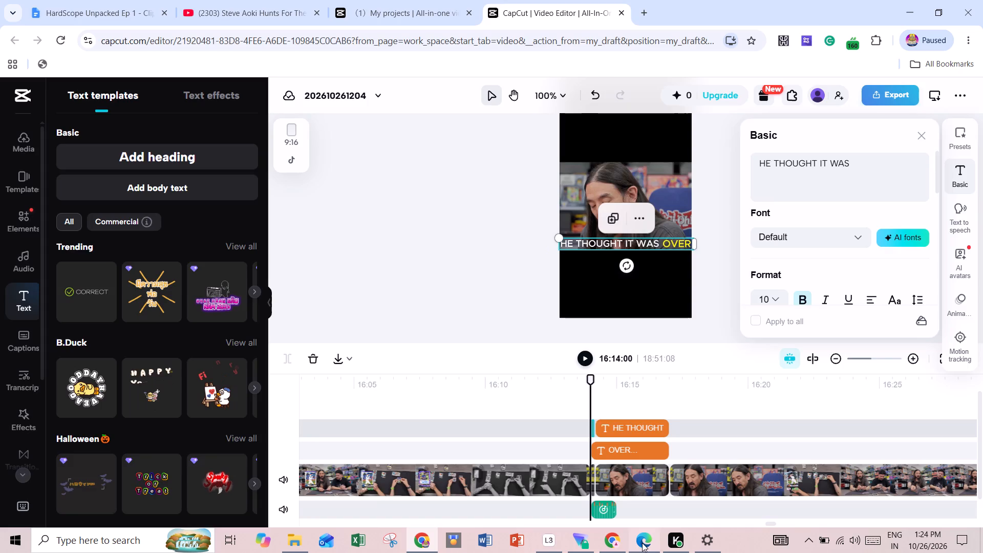
{"action": "scroll", "coordinate": [553, 415], "scroll_direction": "down", "scroll_amount": 4}
{"action": "scroll", "coordinate": [553, 415], "scroll_direction": "up", "scroll_amount": 11}
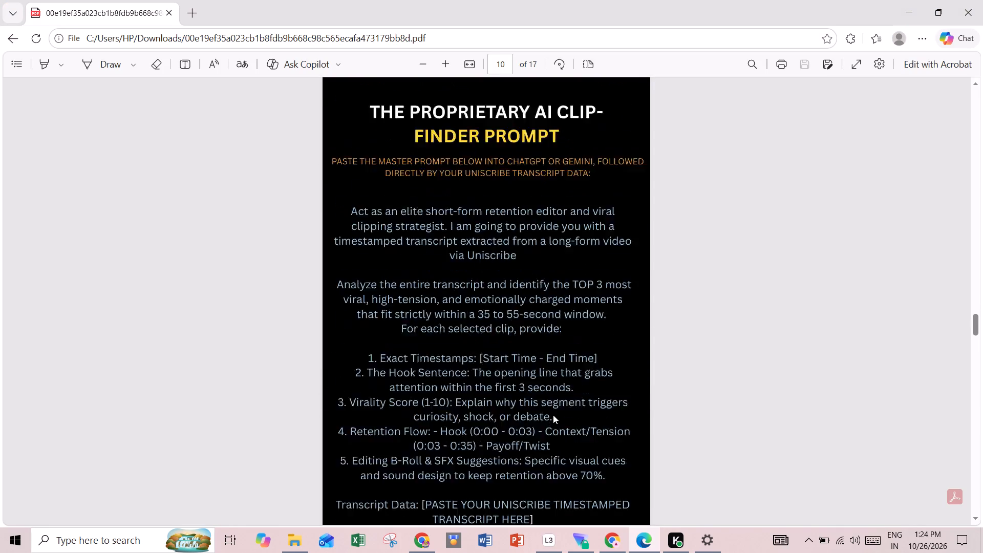
{"action": "scroll", "coordinate": [553, 415], "scroll_direction": "up", "scroll_amount": 20}
{"action": "scroll", "coordinate": [553, 415], "scroll_direction": "up", "scroll_amount": 11}
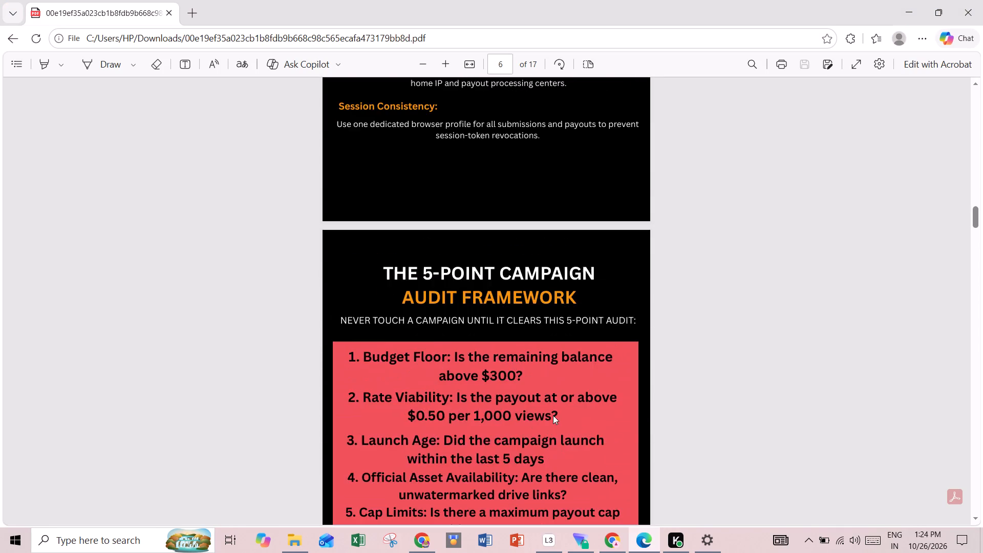
{"action": "scroll", "coordinate": [553, 417], "scroll_direction": "down", "scroll_amount": 20}
{"action": "scroll", "coordinate": [553, 417], "scroll_direction": "down", "scroll_amount": 17}
{"action": "scroll", "coordinate": [551, 429], "scroll_direction": "down", "scroll_amount": 6}
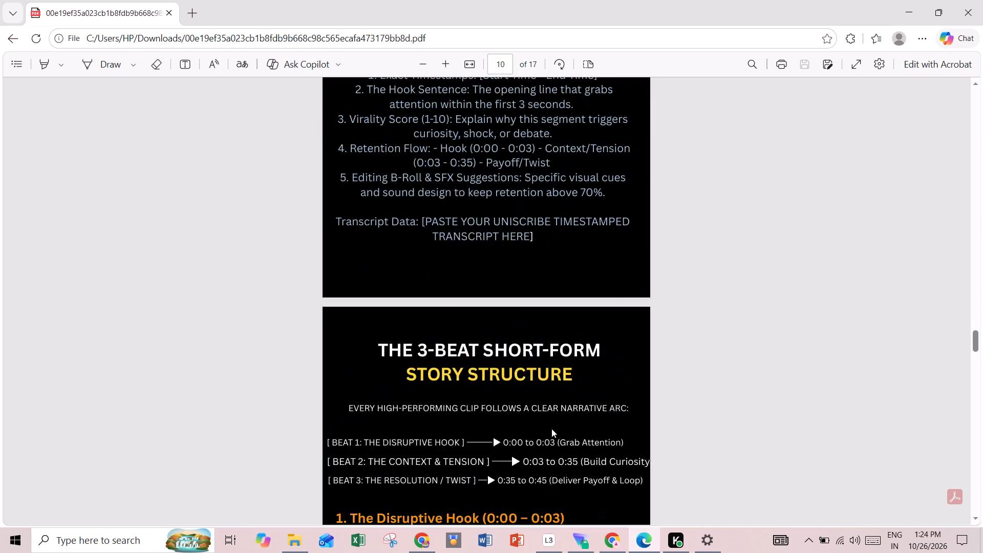
{"action": "scroll", "coordinate": [551, 429], "scroll_direction": "down", "scroll_amount": 4}
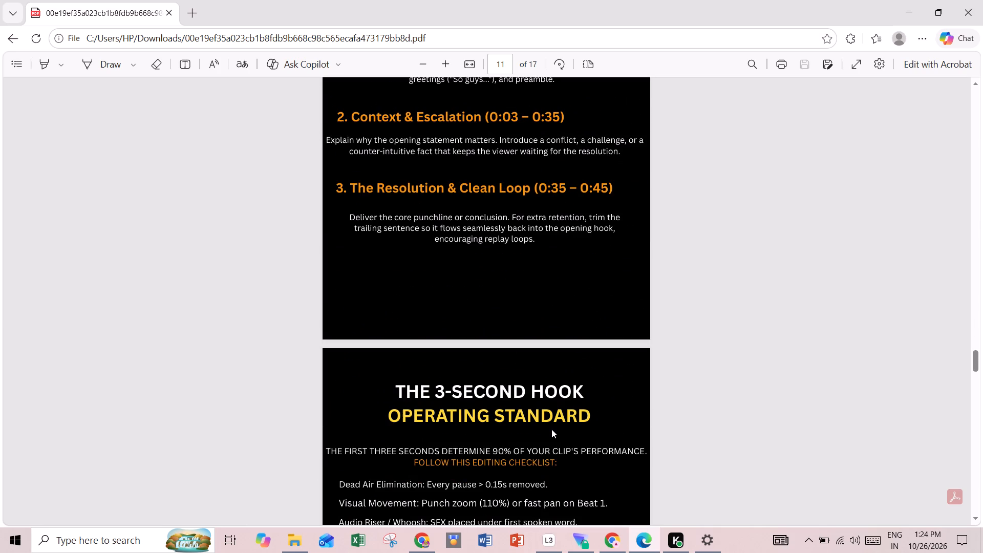
{"action": "scroll", "coordinate": [551, 429], "scroll_direction": "down", "scroll_amount": 11}
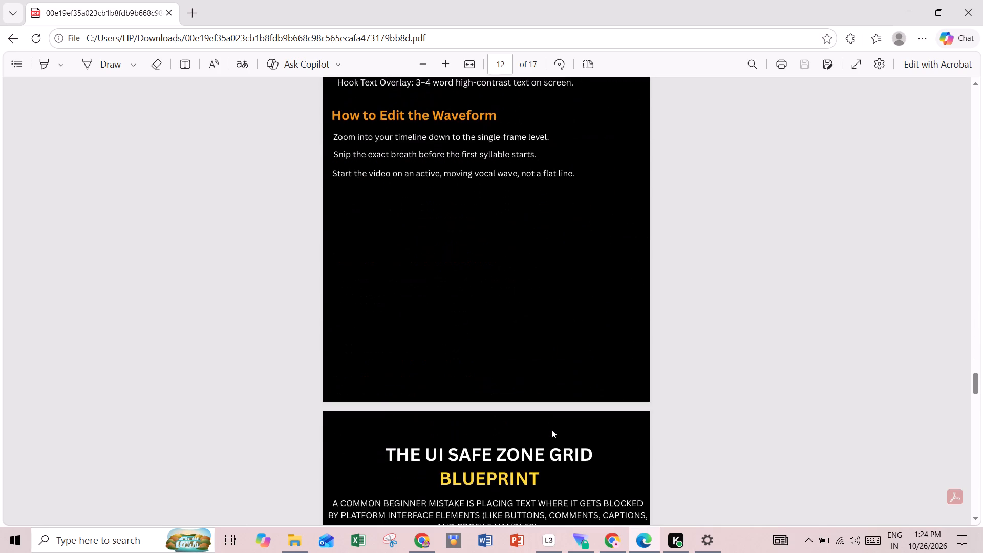
{"action": "scroll", "coordinate": [551, 429], "scroll_direction": "down", "scroll_amount": 15}
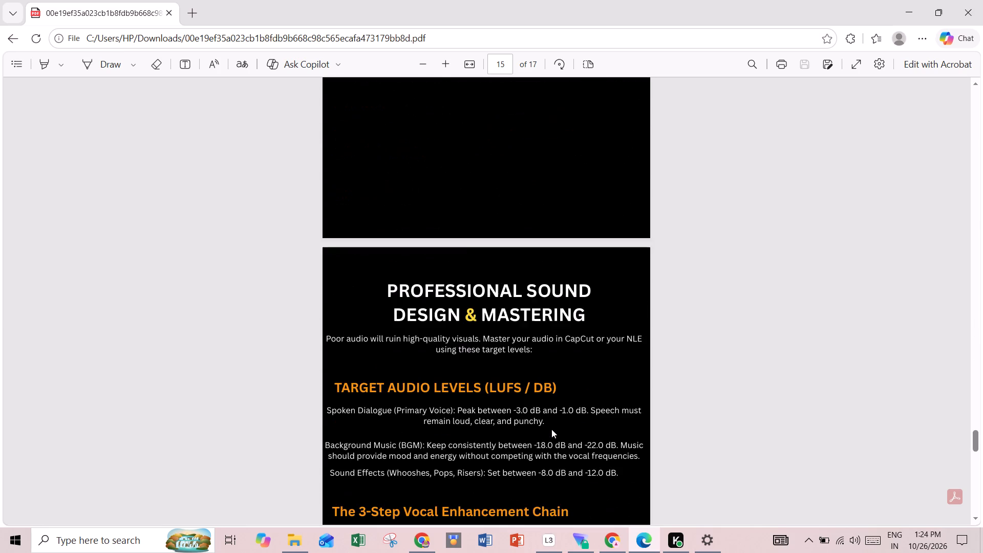
{"action": "scroll", "coordinate": [551, 429], "scroll_direction": "down", "scroll_amount": 14}
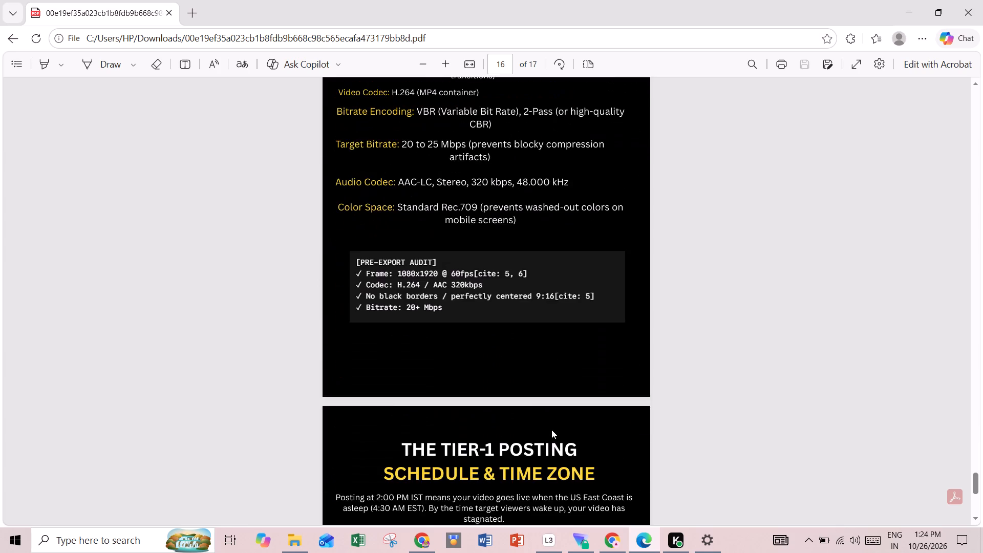
{"action": "scroll", "coordinate": [551, 430], "scroll_direction": "down", "scroll_amount": 11}
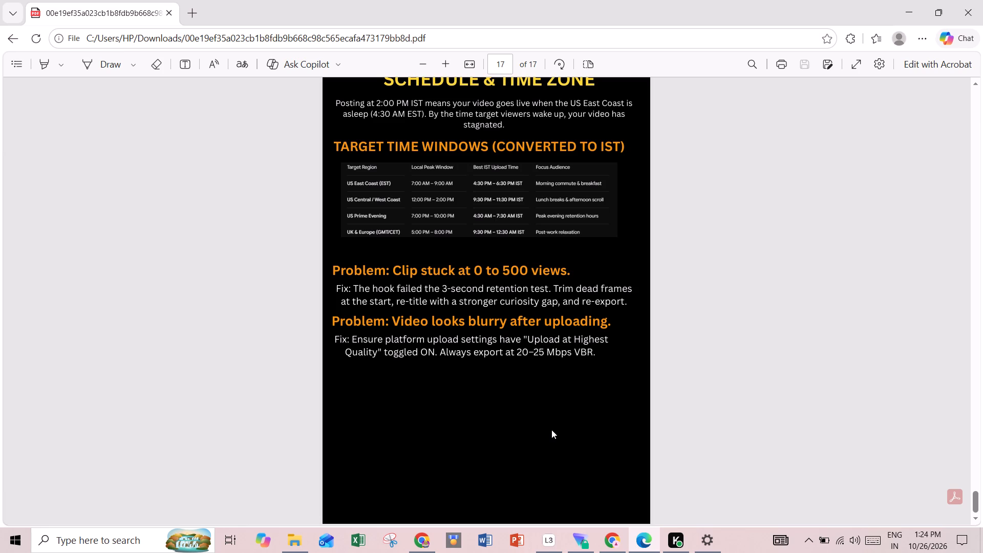
Read back through the guide's posting schedule, master export profile, target audio levels and subtitle styling pages.
{"action": "scroll", "coordinate": [551, 430], "scroll_direction": "up", "scroll_amount": 5}
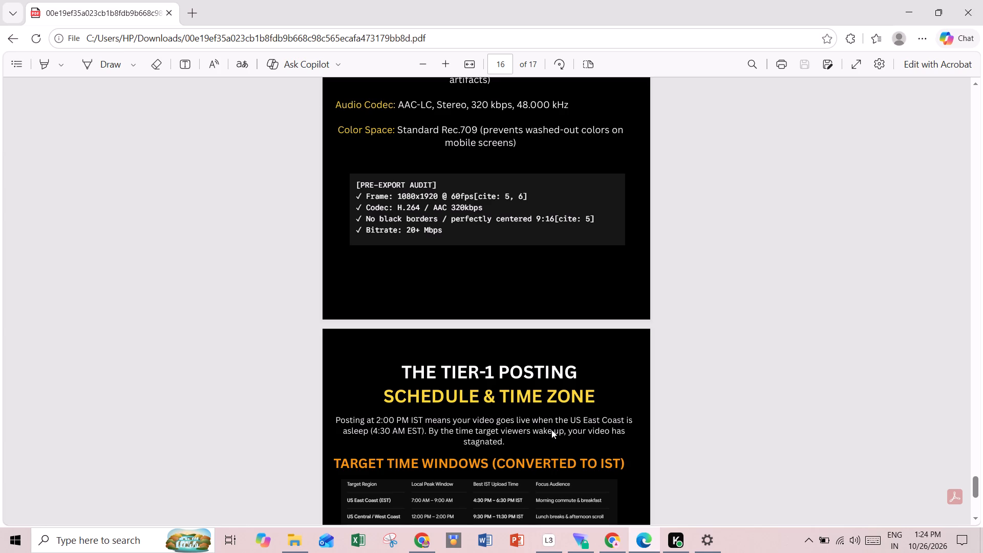
{"action": "scroll", "coordinate": [551, 430], "scroll_direction": "down", "scroll_amount": 2}
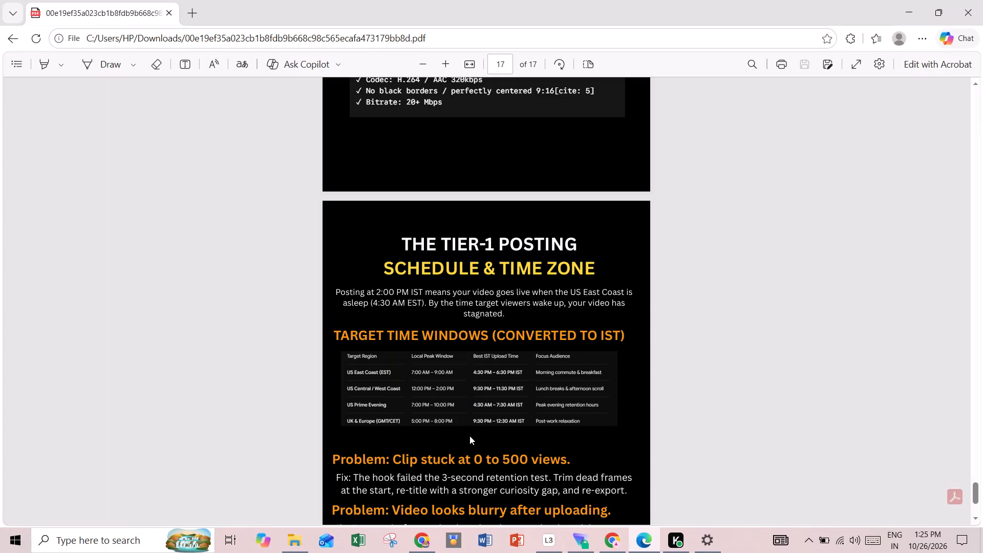
{"action": "scroll", "coordinate": [469, 436], "scroll_direction": "down", "scroll_amount": 2}
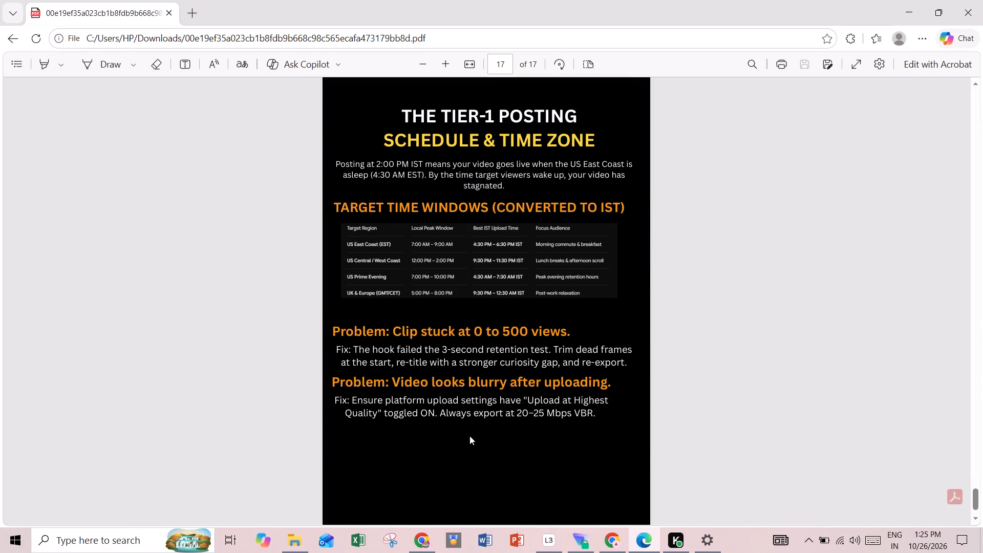
{"action": "scroll", "coordinate": [469, 436], "scroll_direction": "up", "scroll_amount": 5}
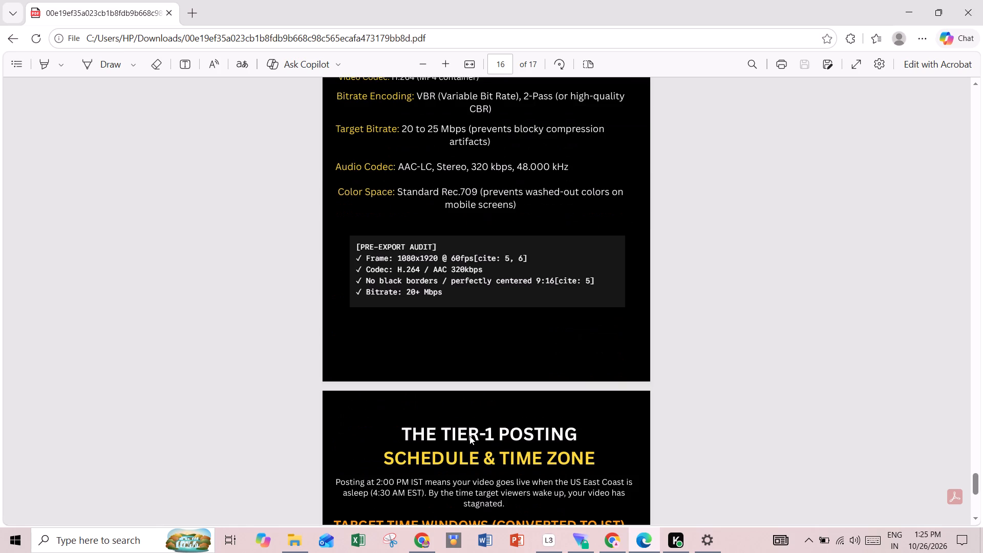
{"action": "scroll", "coordinate": [469, 436], "scroll_direction": "up", "scroll_amount": 3}
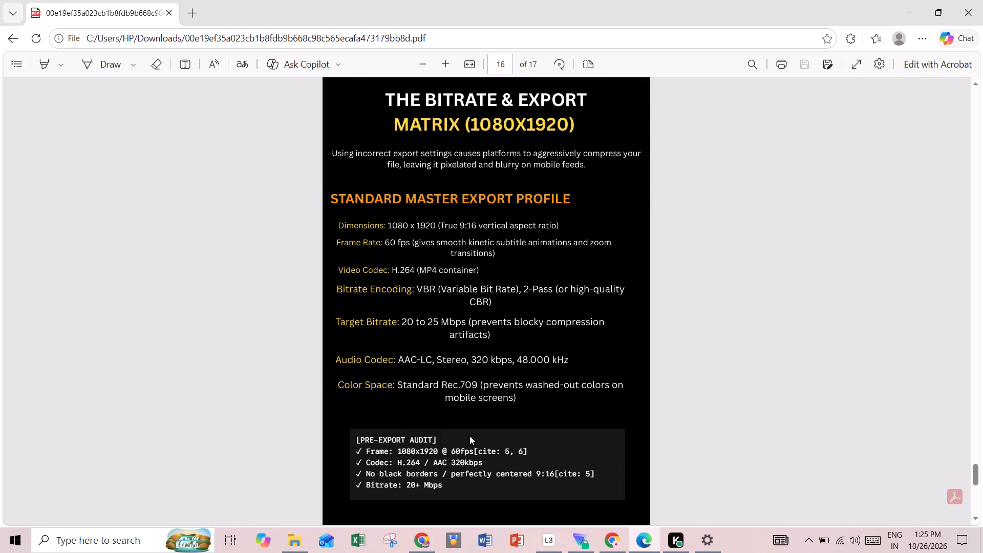
{"action": "scroll", "coordinate": [469, 436], "scroll_direction": "up", "scroll_amount": 6}
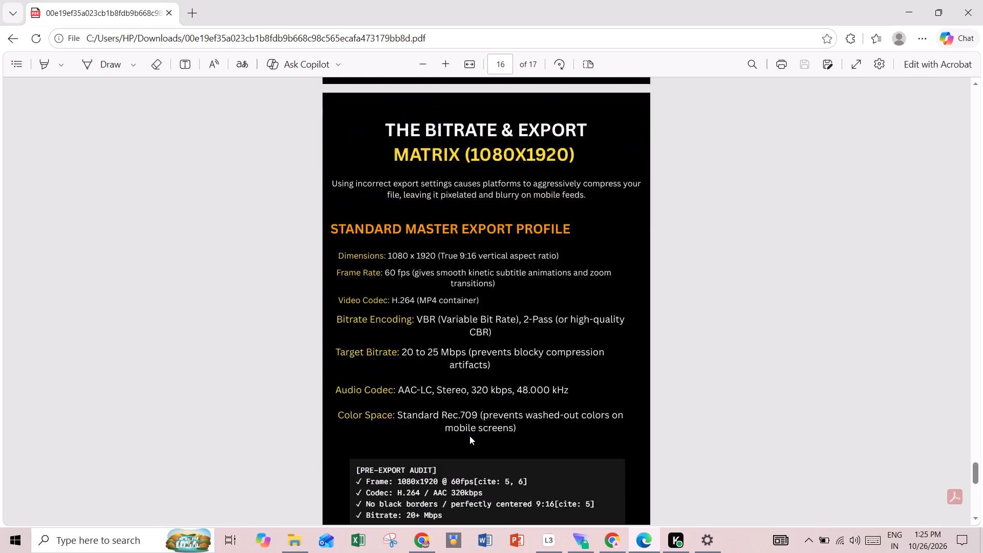
{"action": "scroll", "coordinate": [469, 436], "scroll_direction": "up", "scroll_amount": 1}
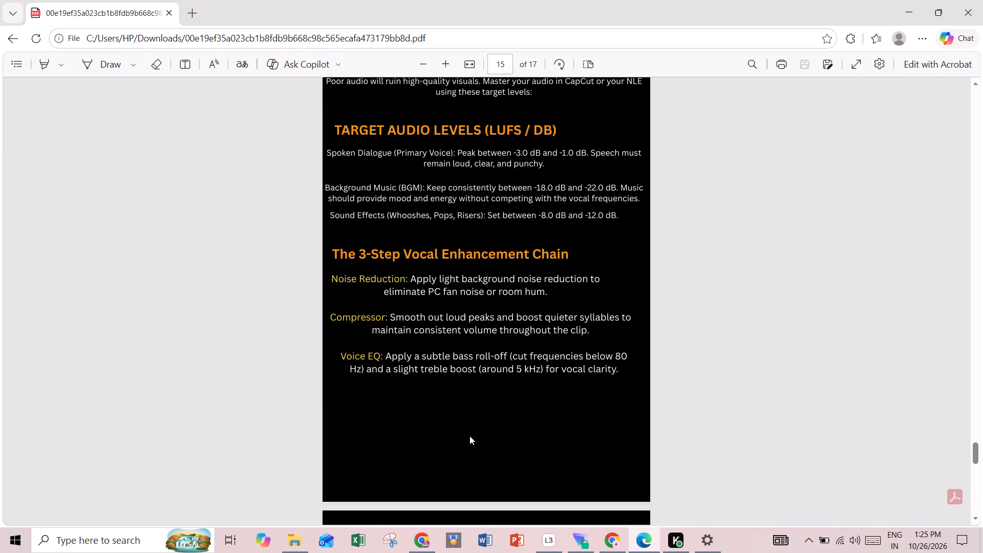
{"action": "scroll", "coordinate": [469, 436], "scroll_direction": "up", "scroll_amount": 1}
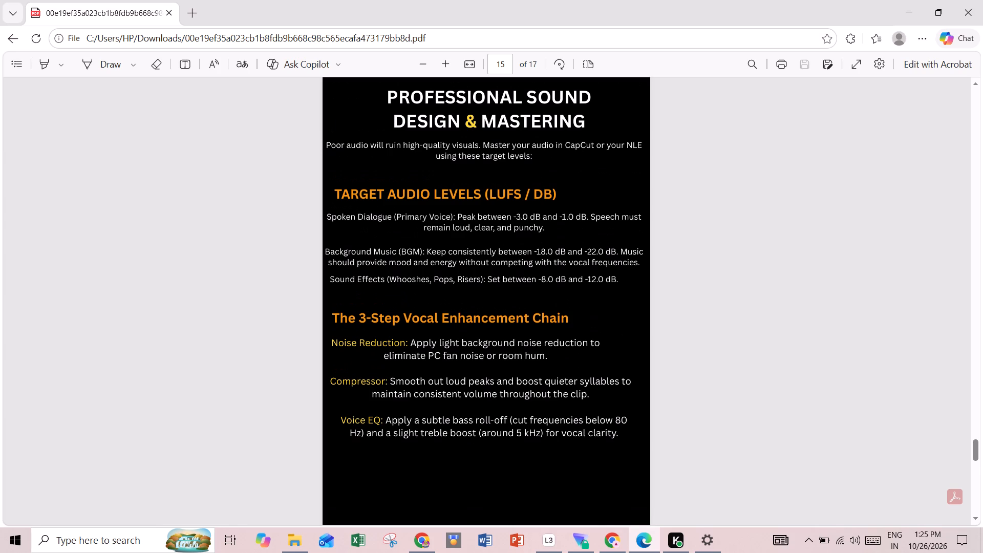
{"action": "scroll", "coordinate": [466, 261], "scroll_direction": "up", "scroll_amount": 8}
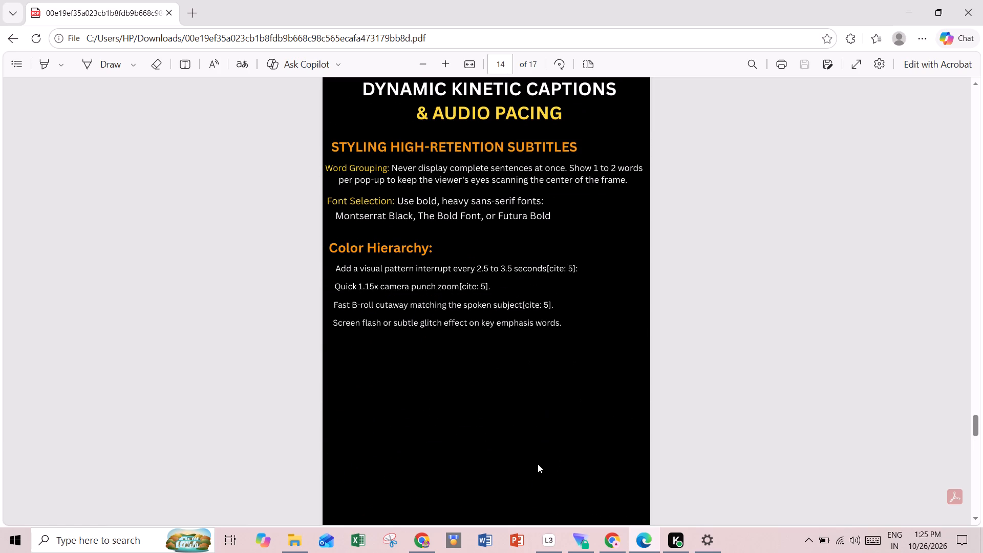
Return to CapCut and browse the fonts for the "HE THOUGHT IT WAS" text, looking for a bold, heavy sans-serif.
{"action": "left_click", "coordinate": [426, 546]}
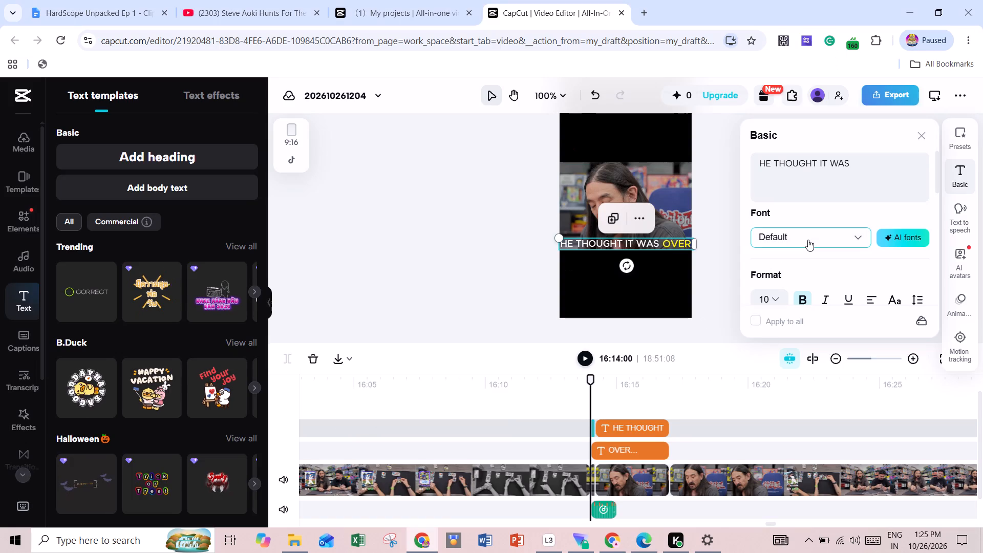
{"action": "left_click", "coordinate": [808, 240]}
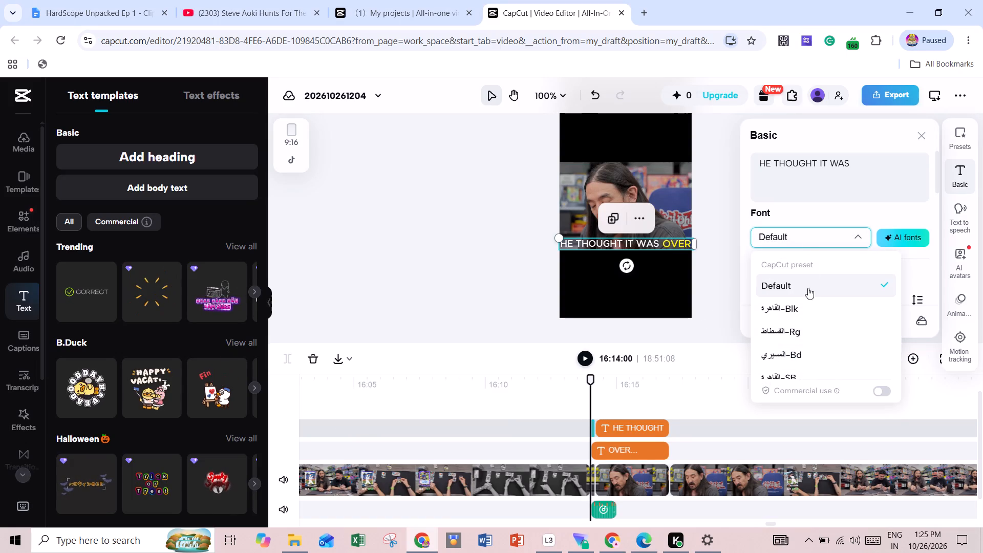
{"action": "left_click", "coordinate": [810, 265]}
{"action": "scroll", "coordinate": [808, 316], "scroll_direction": "down", "scroll_amount": 3}
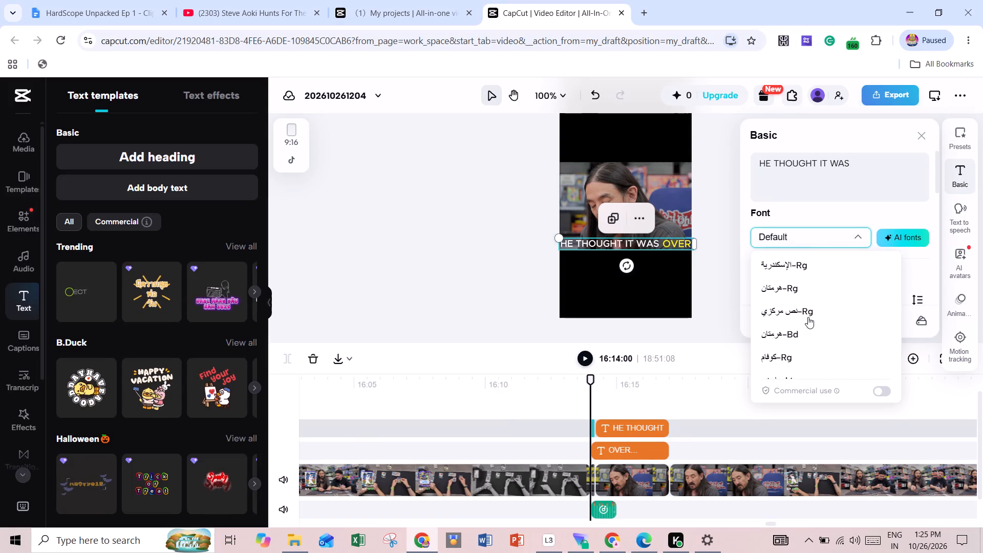
{"action": "scroll", "coordinate": [808, 317], "scroll_direction": "down", "scroll_amount": 9}
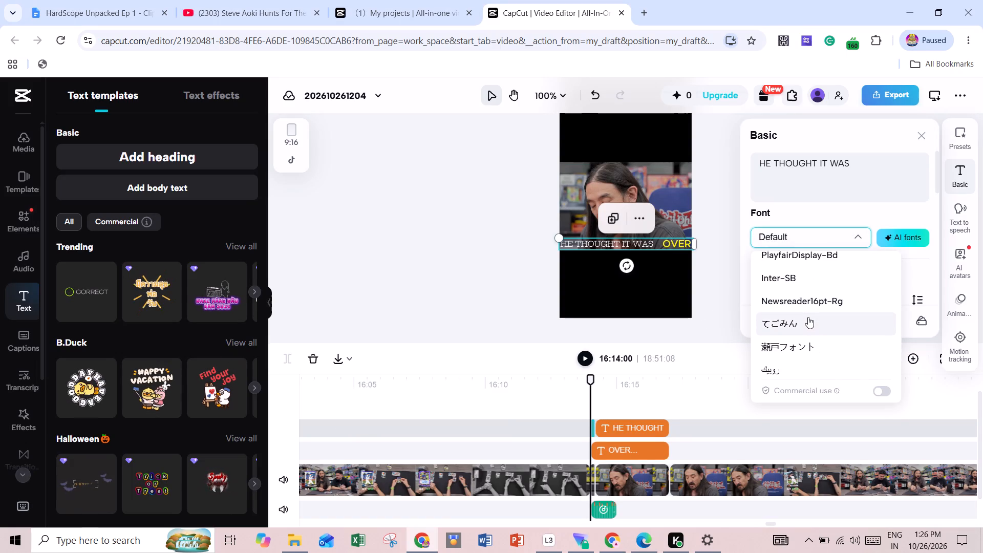
{"action": "scroll", "coordinate": [808, 317], "scroll_direction": "down", "scroll_amount": 6}
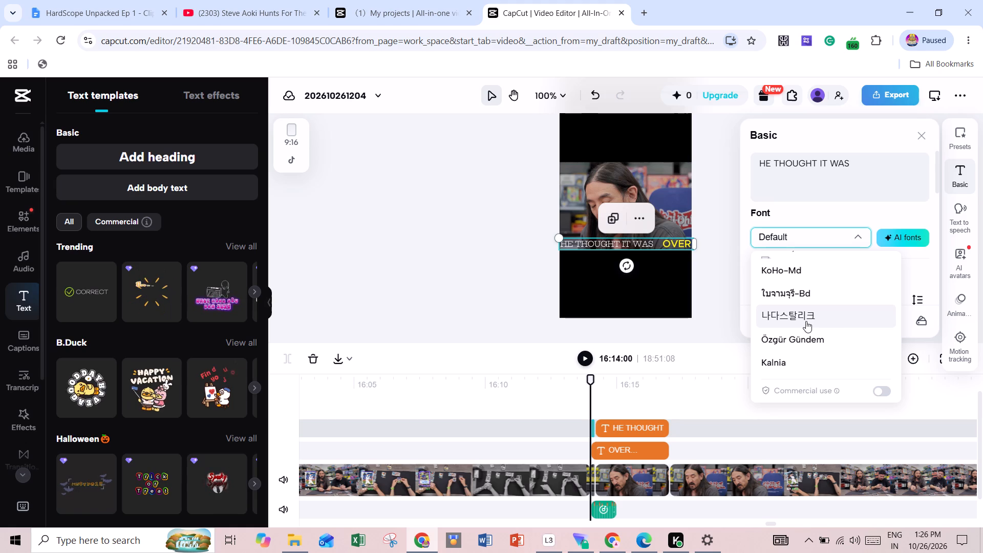
{"action": "scroll", "coordinate": [806, 321], "scroll_direction": "down", "scroll_amount": 16}
{"action": "scroll", "coordinate": [806, 331], "scroll_direction": "down", "scroll_amount": 5}
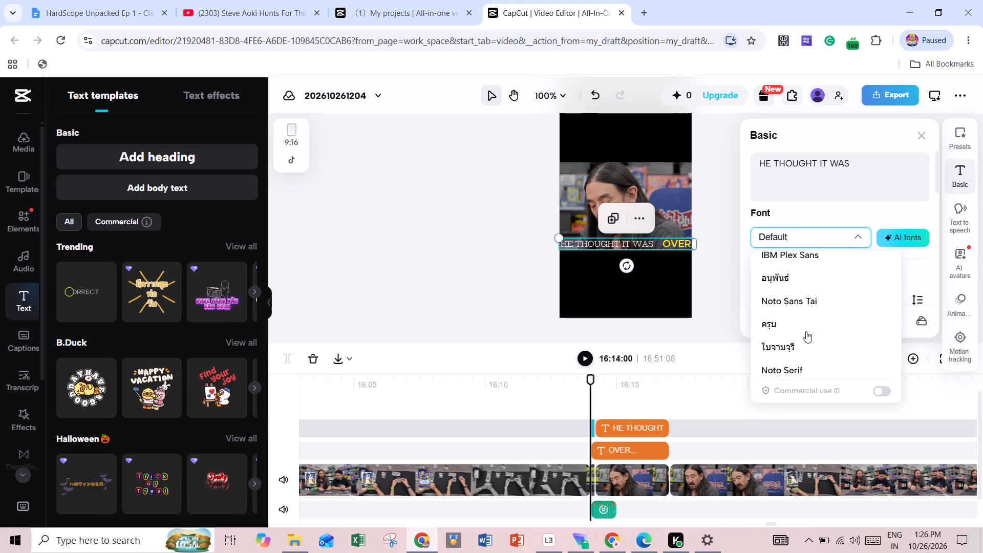
{"action": "scroll", "coordinate": [806, 331], "scroll_direction": "down", "scroll_amount": 5}
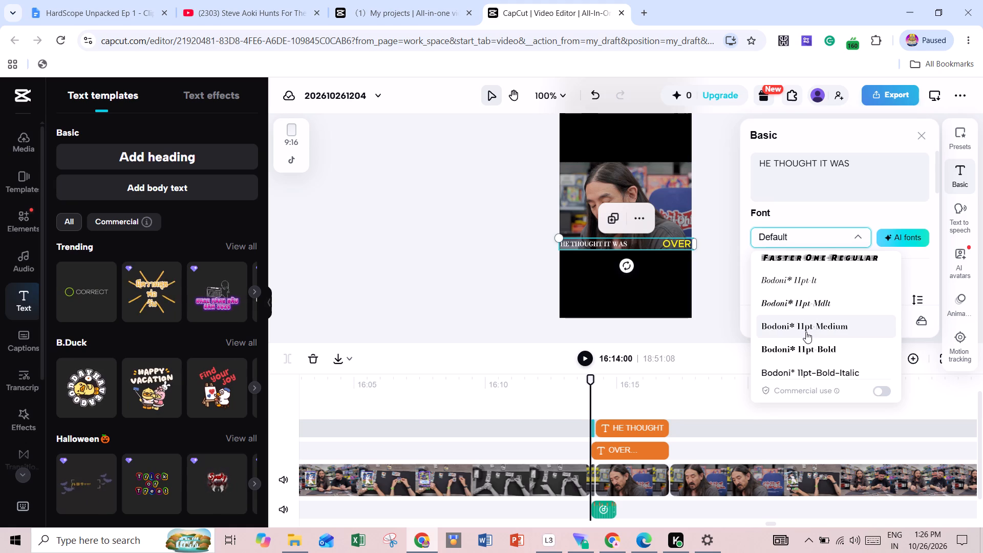
{"action": "scroll", "coordinate": [806, 332], "scroll_direction": "down", "scroll_amount": 3}
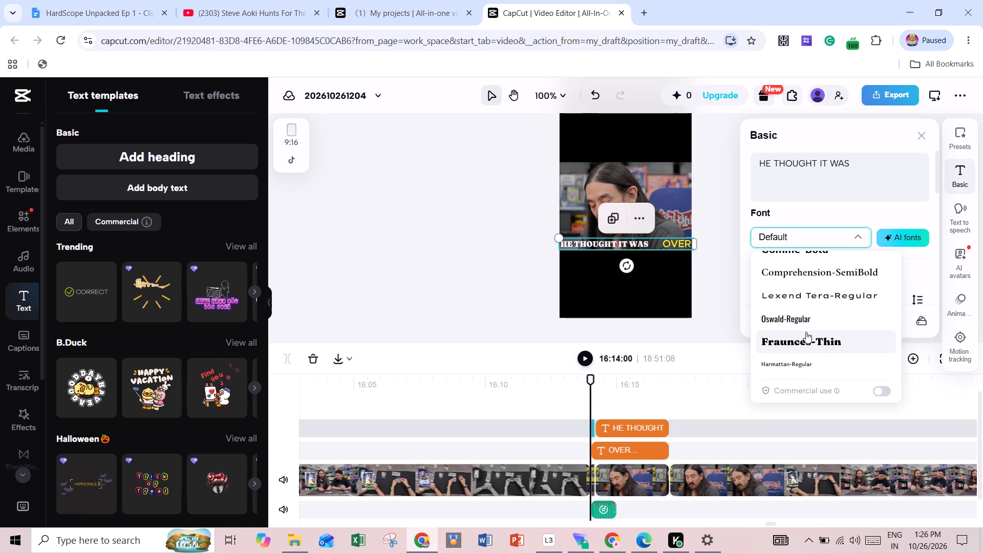
{"action": "scroll", "coordinate": [806, 332], "scroll_direction": "down", "scroll_amount": 4}
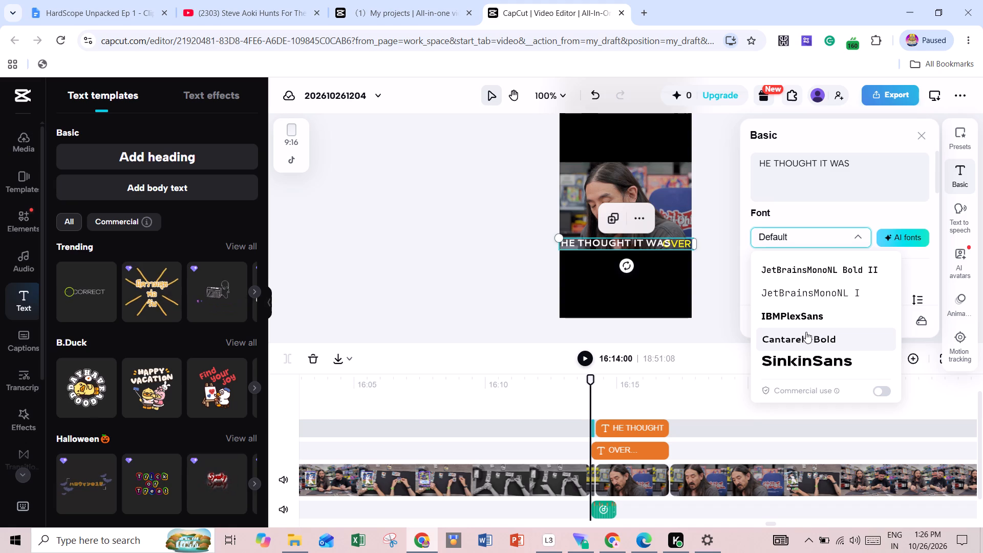
{"action": "key", "text": "m"}
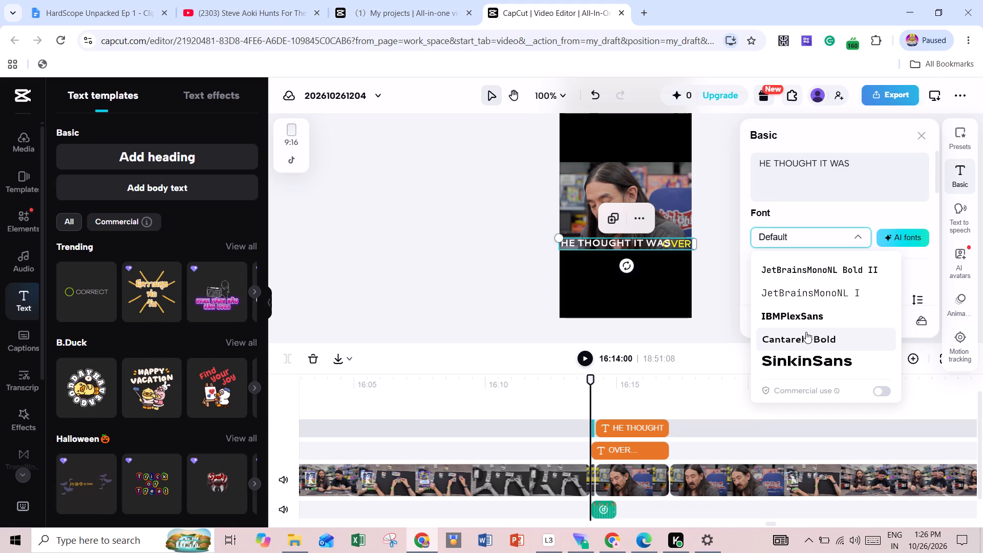
{"action": "key", "text": "d"}
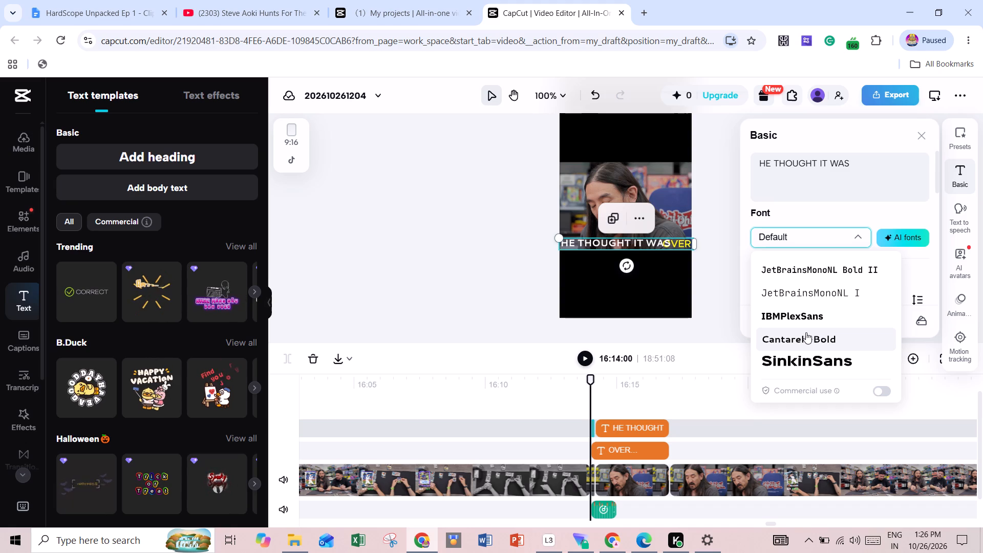
{"action": "scroll", "coordinate": [806, 332], "scroll_direction": "down", "scroll_amount": 5}
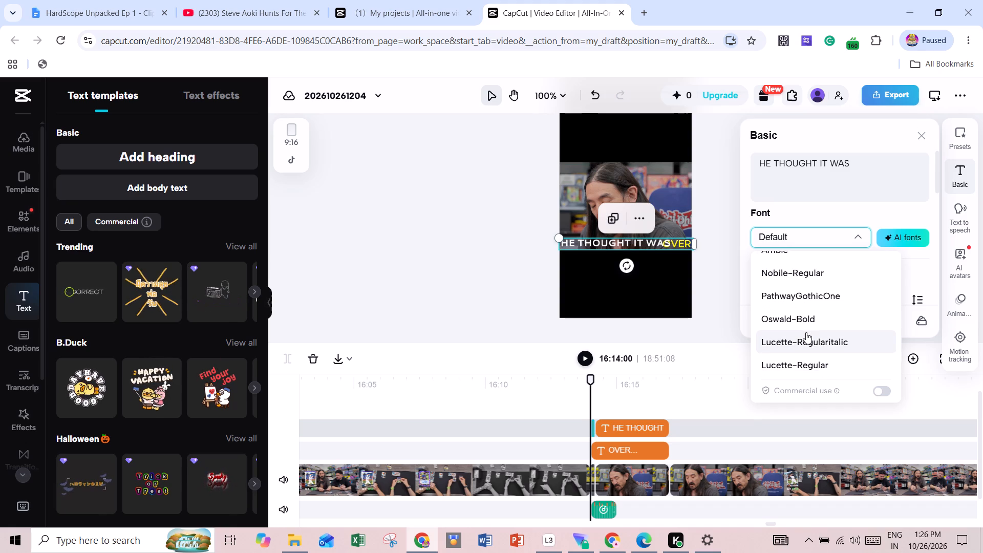
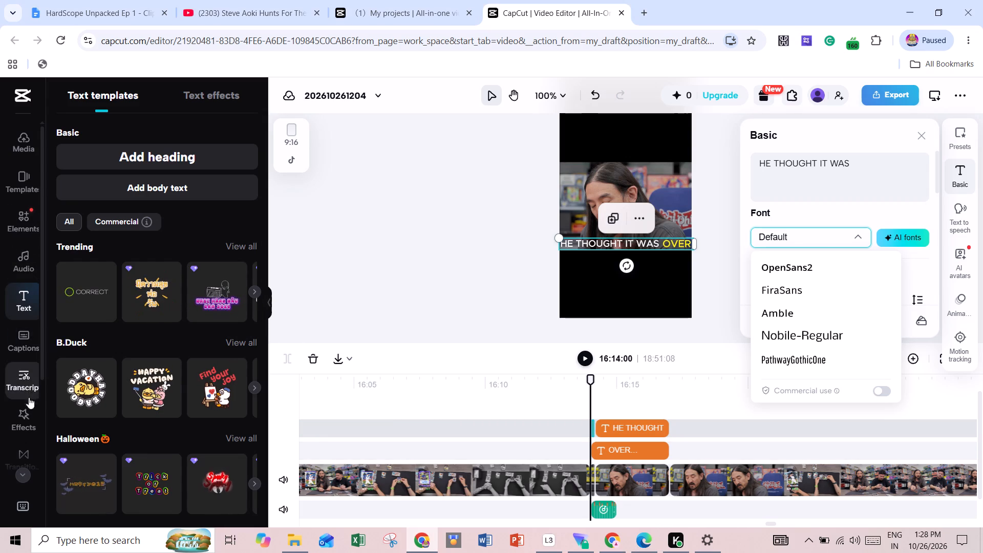
{"action": "left_click", "coordinate": [25, 424]}
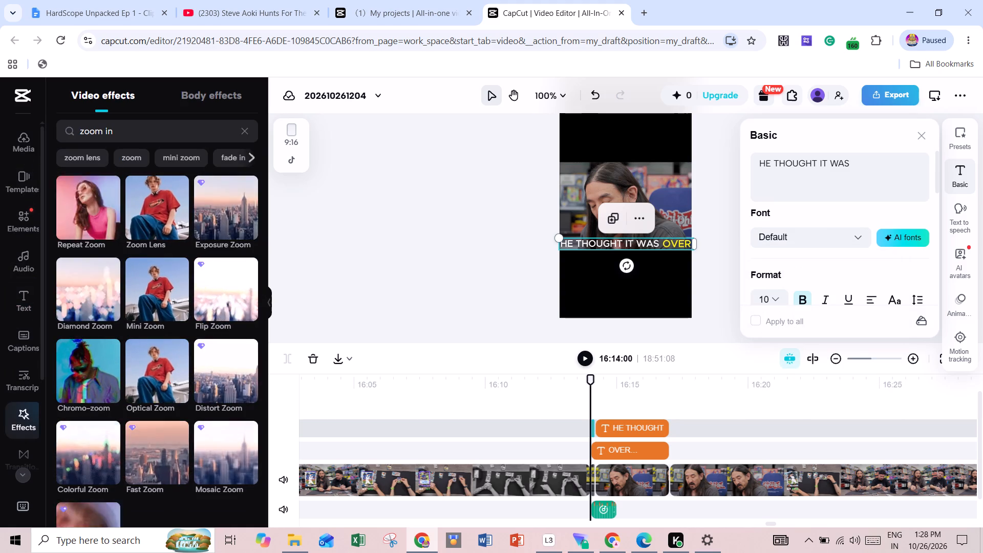
{"action": "scroll", "coordinate": [836, 257], "scroll_direction": "down", "scroll_amount": 4}
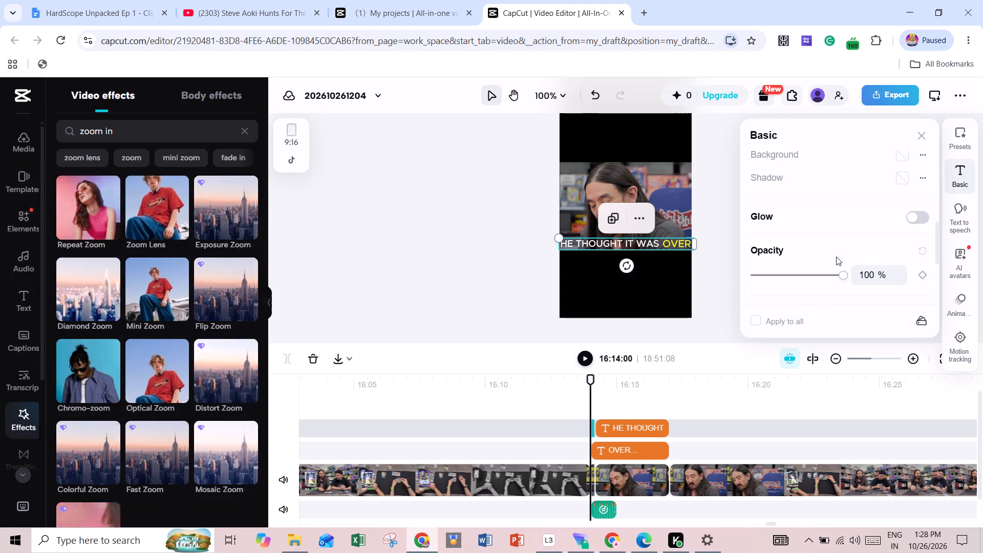
{"action": "left_click", "coordinate": [967, 186]}
{"action": "left_click", "coordinate": [967, 186]}
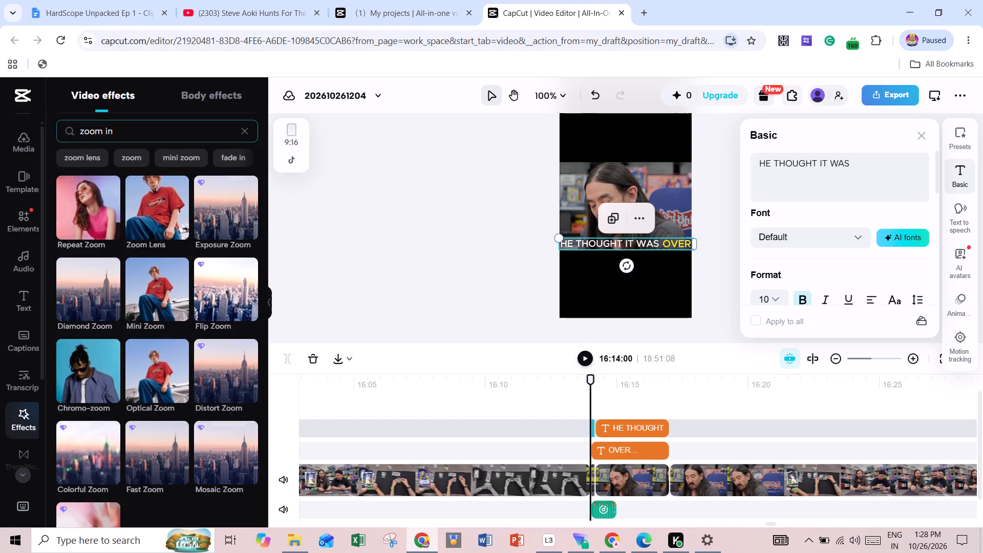
{"action": "left_click_drag", "start_coordinate": [135, 134], "coordinate": [82, 136]}
{"action": "key", "text": "BackSpace"}
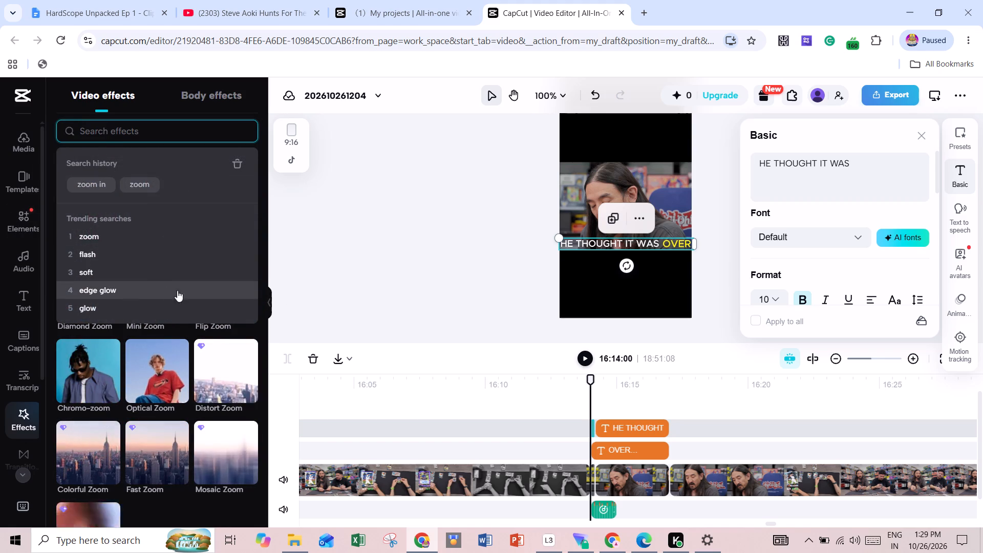
{"action": "left_click", "coordinate": [308, 296]}
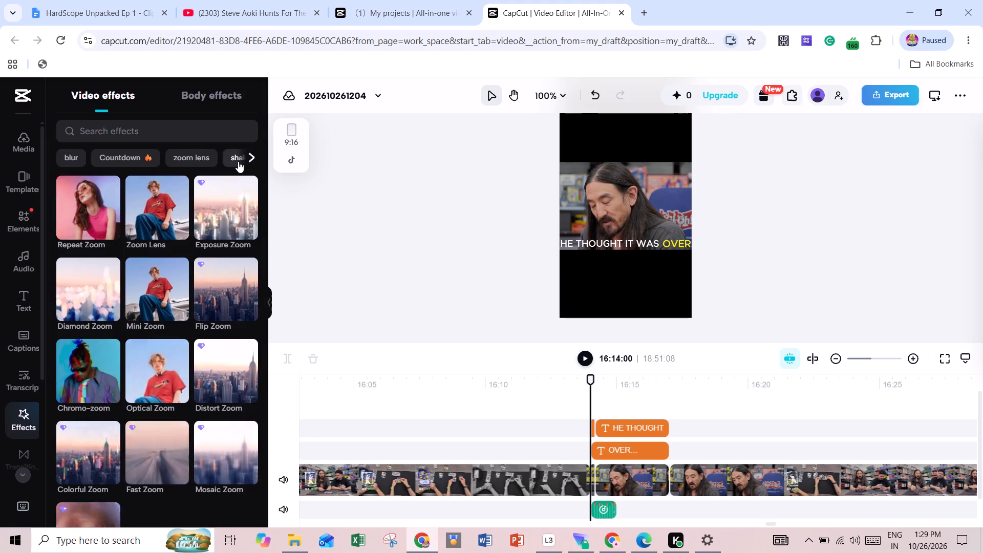
Select the "HE THOUGHT IT WAS" text and browse its In animations through to the end of the list.
{"action": "left_click", "coordinate": [592, 243]}
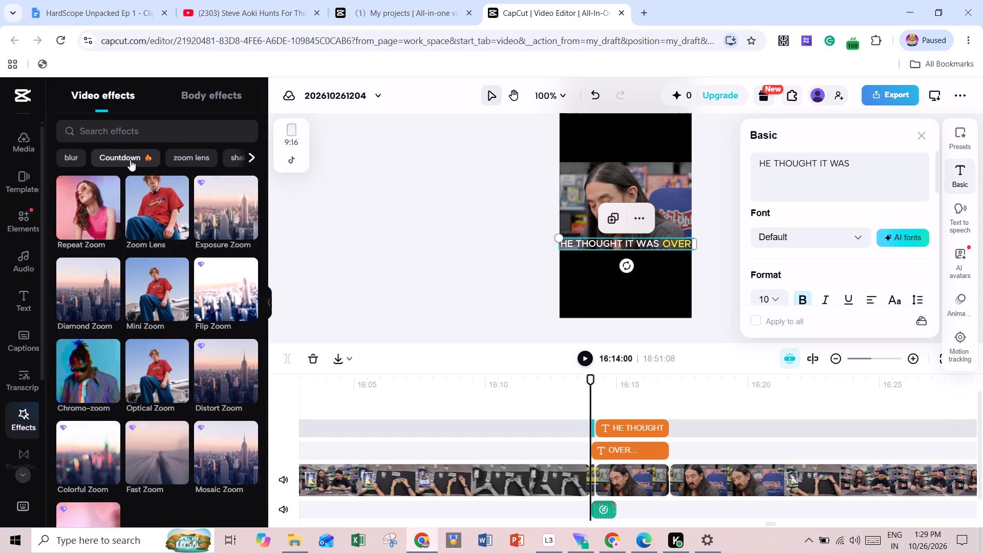
{"action": "scroll", "coordinate": [24, 442], "scroll_direction": "down", "scroll_amount": 4}
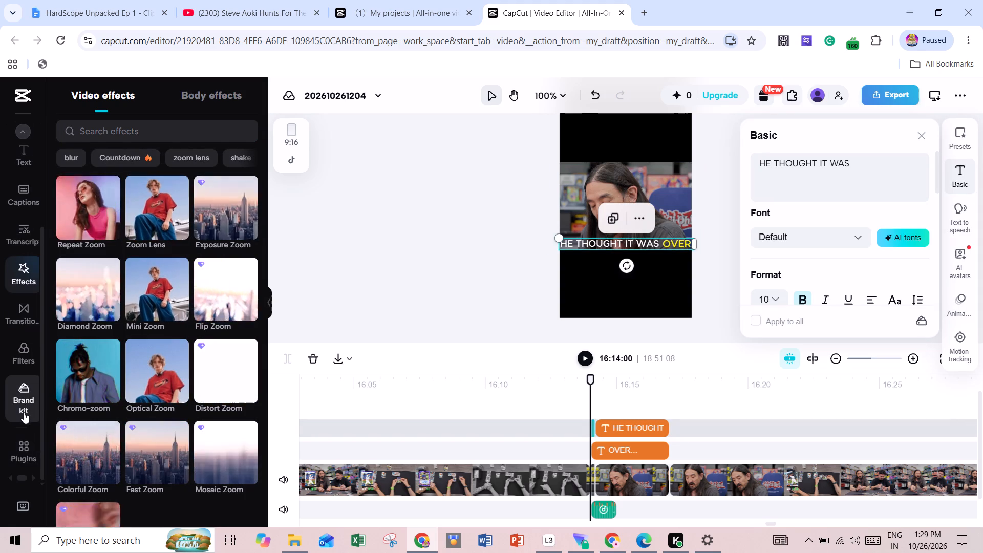
{"action": "scroll", "coordinate": [24, 413], "scroll_direction": "down", "scroll_amount": 4}
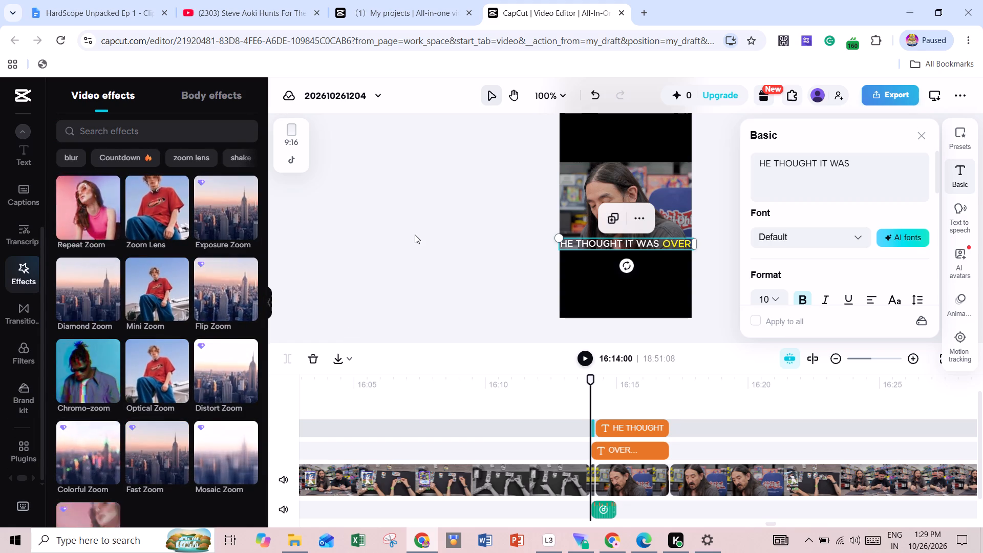
{"action": "left_click", "coordinate": [961, 308]}
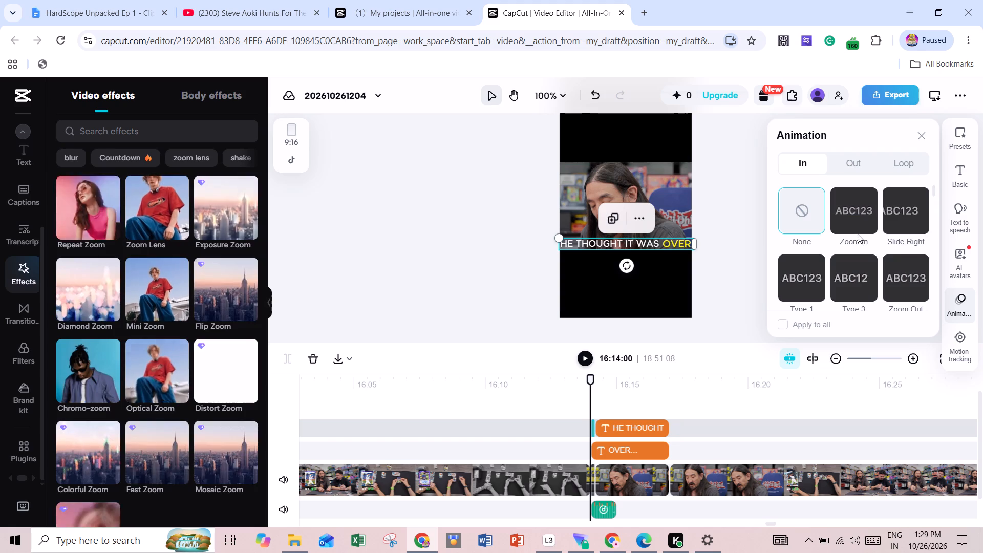
{"action": "scroll", "coordinate": [857, 229], "scroll_direction": "down", "scroll_amount": 1}
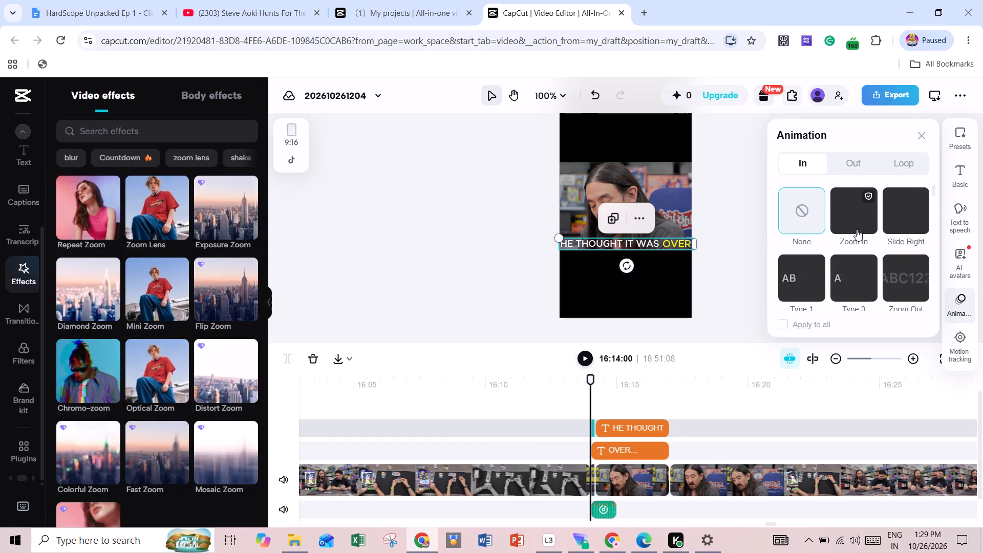
{"action": "scroll", "coordinate": [857, 229], "scroll_direction": "down", "scroll_amount": 3}
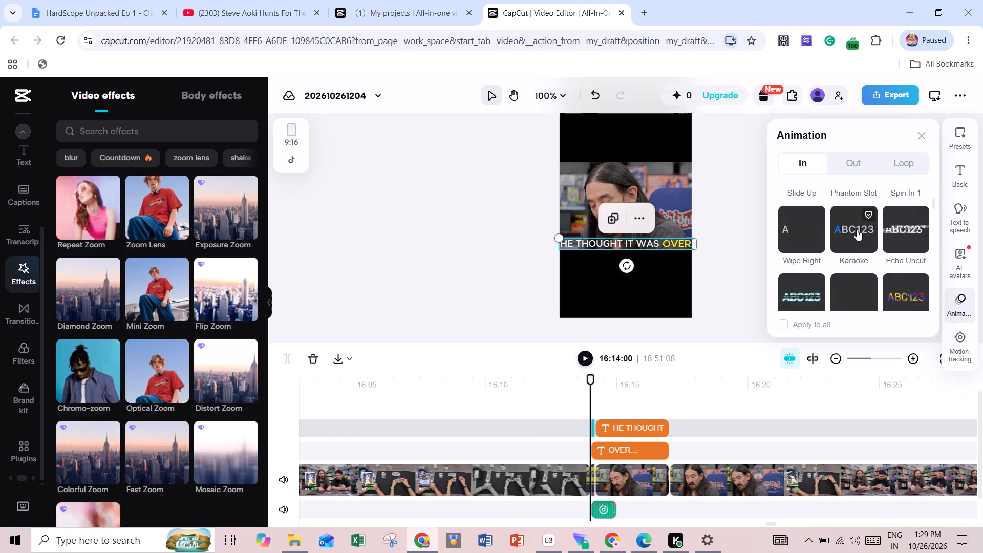
{"action": "scroll", "coordinate": [857, 229], "scroll_direction": "down", "scroll_amount": 3}
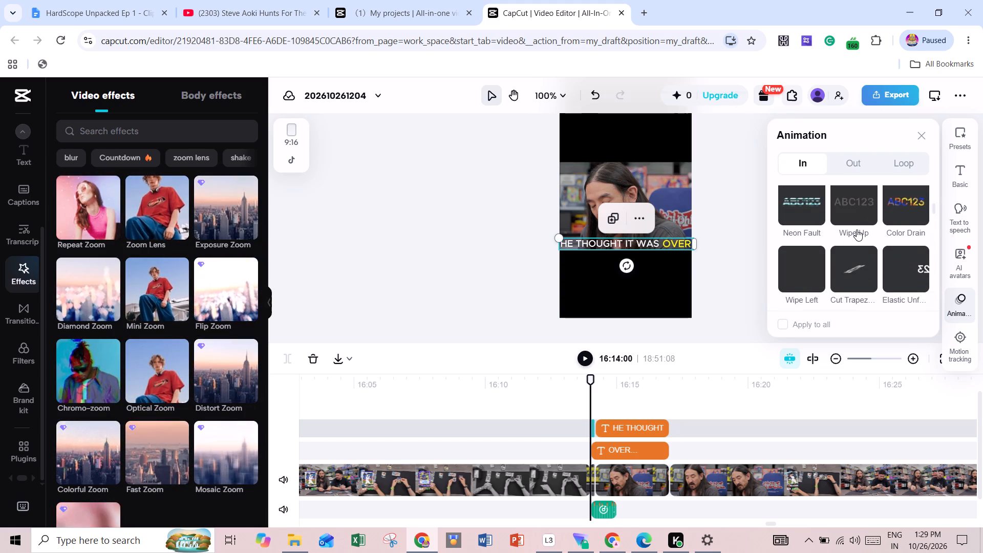
{"action": "scroll", "coordinate": [857, 229], "scroll_direction": "down", "scroll_amount": 4}
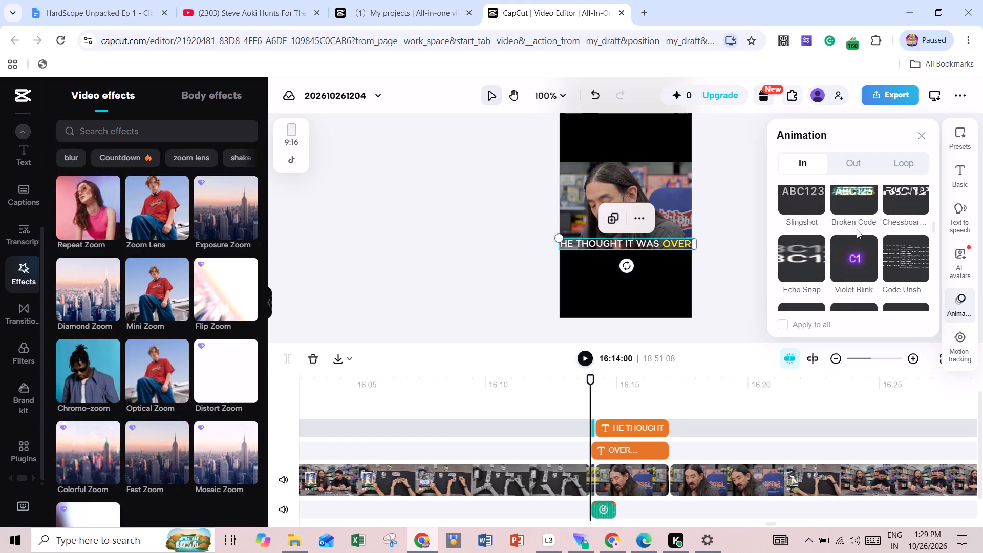
{"action": "scroll", "coordinate": [857, 229], "scroll_direction": "down", "scroll_amount": 3}
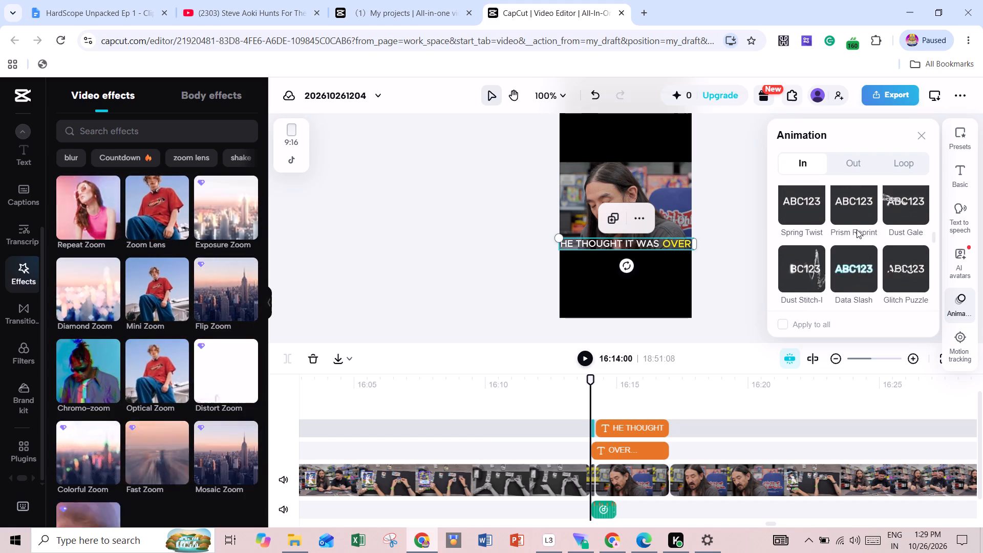
{"action": "scroll", "coordinate": [857, 229], "scroll_direction": "down", "scroll_amount": 2}
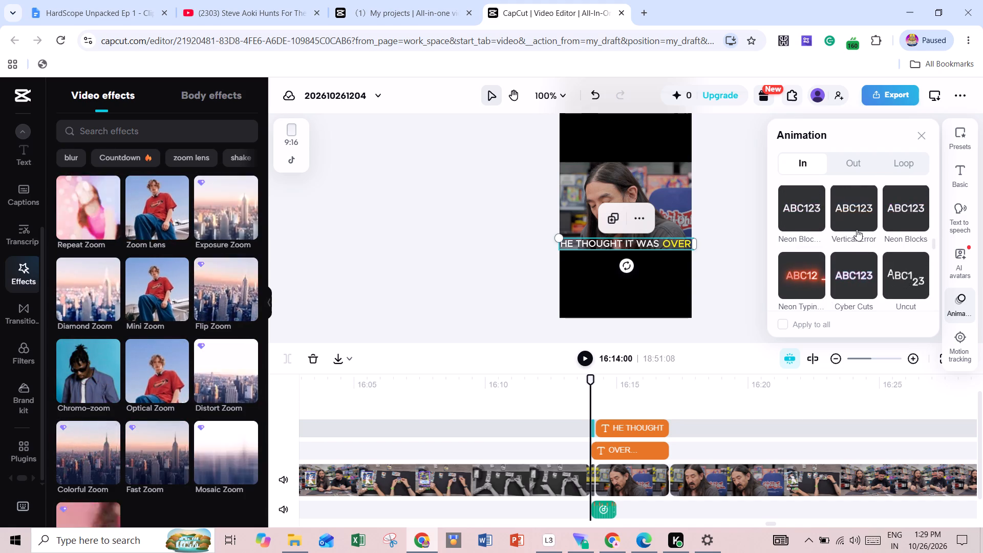
{"action": "scroll", "coordinate": [857, 229], "scroll_direction": "down", "scroll_amount": 4}
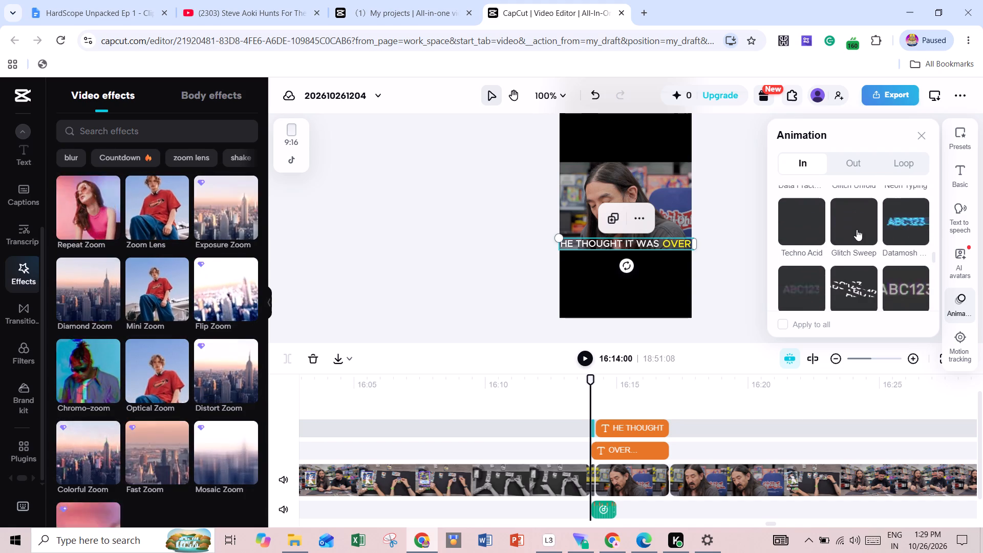
{"action": "scroll", "coordinate": [857, 229], "scroll_direction": "down", "scroll_amount": 2}
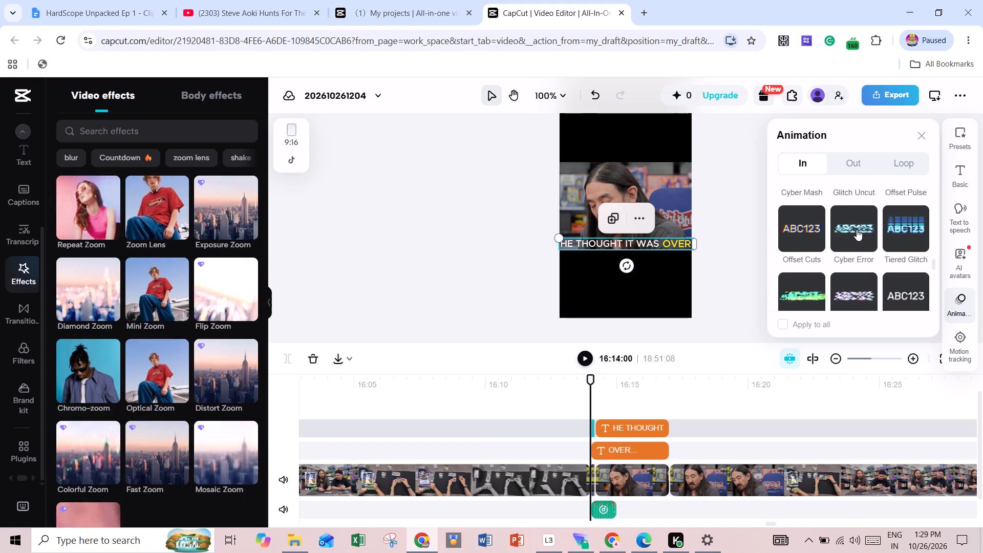
{"action": "scroll", "coordinate": [857, 229], "scroll_direction": "down", "scroll_amount": 3}
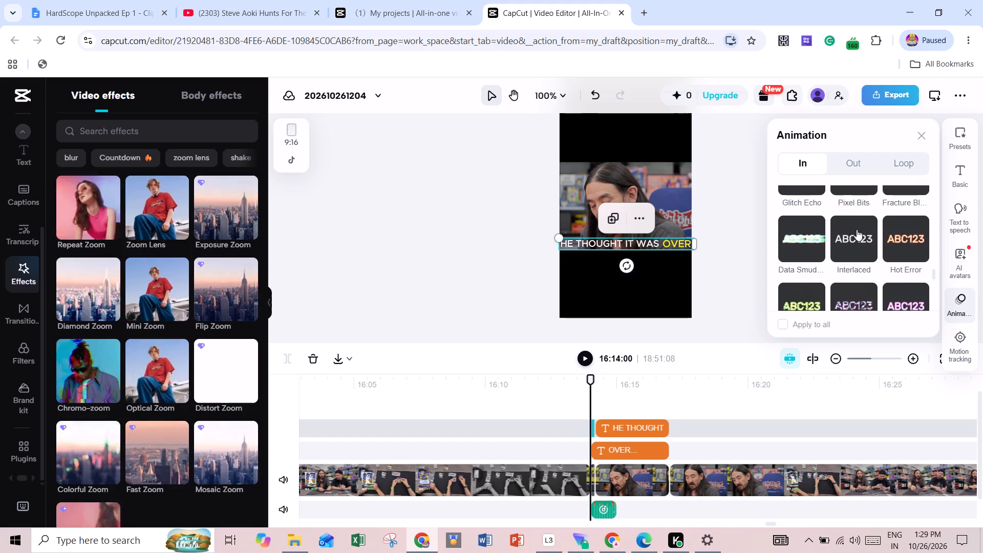
{"action": "scroll", "coordinate": [857, 229], "scroll_direction": "down", "scroll_amount": 6}
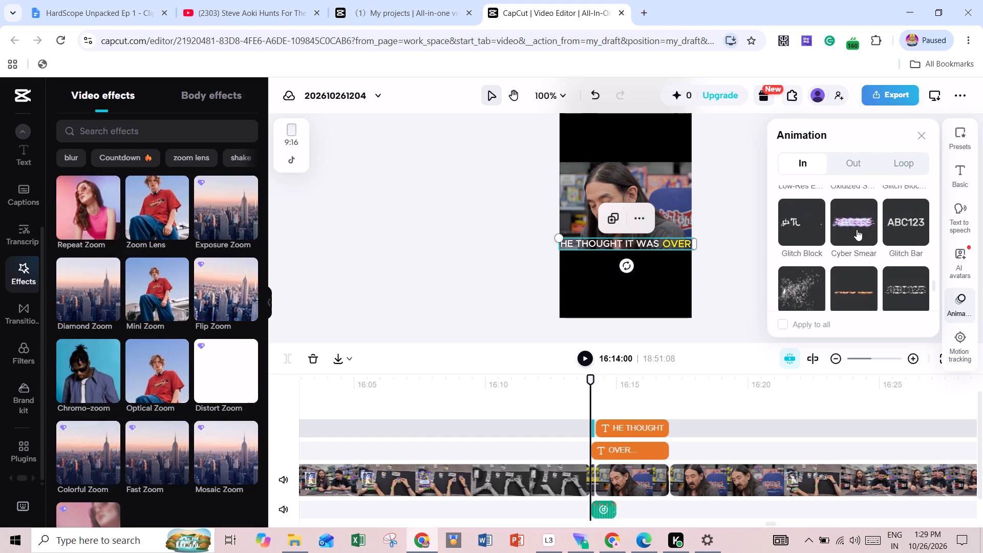
{"action": "scroll", "coordinate": [857, 229], "scroll_direction": "down", "scroll_amount": 2}
{"action": "scroll", "coordinate": [857, 229], "scroll_direction": "up", "scroll_amount": 2}
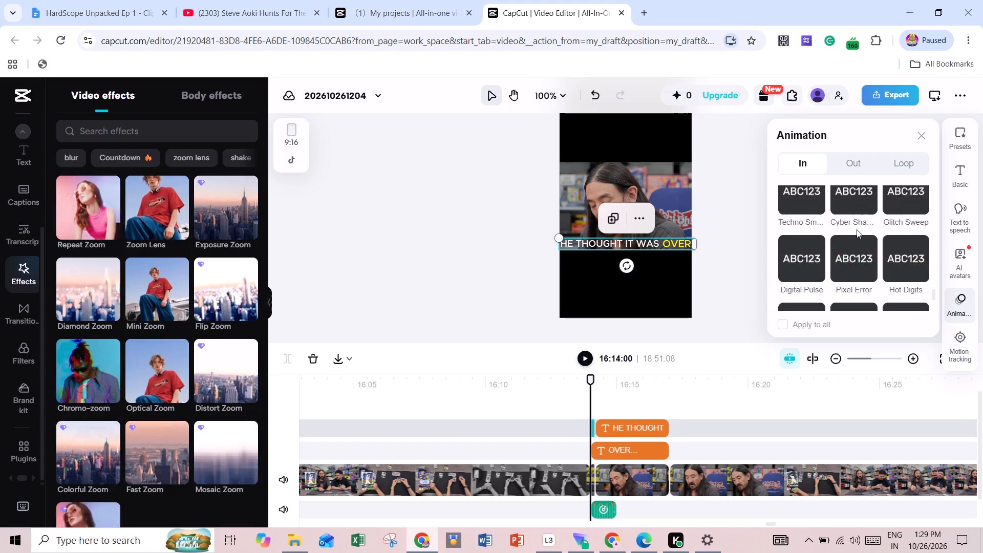
{"action": "scroll", "coordinate": [857, 229], "scroll_direction": "down", "scroll_amount": 11}
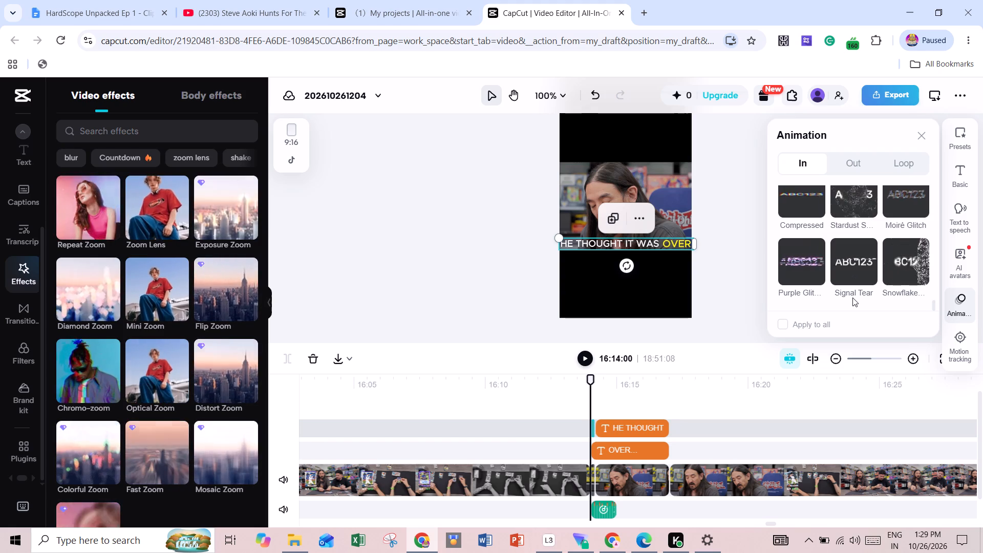
Check the Out animations for the "HE THOUGHT IT WAS" text and browse its Loop animations through to the end.
{"action": "left_click", "coordinate": [869, 161]}
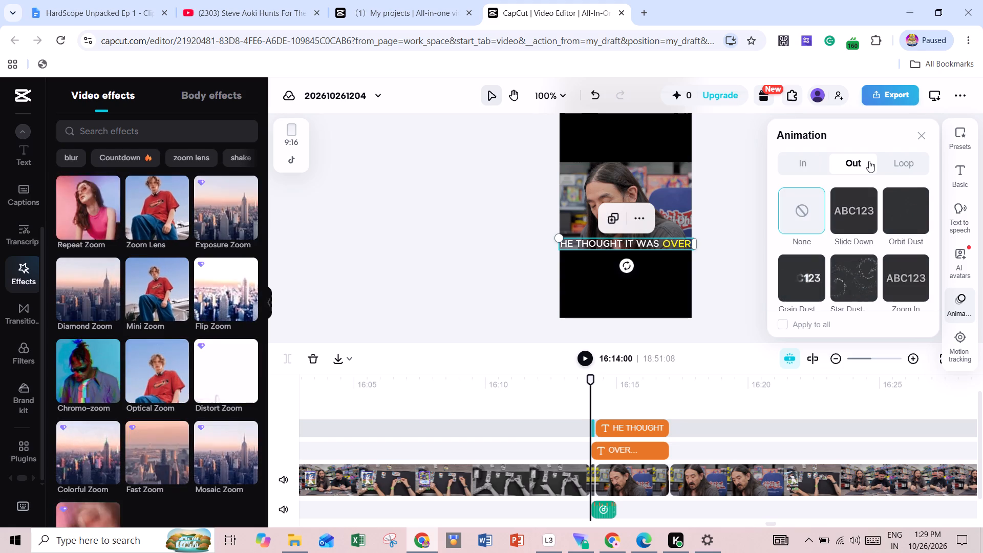
{"action": "left_click", "coordinate": [896, 161]}
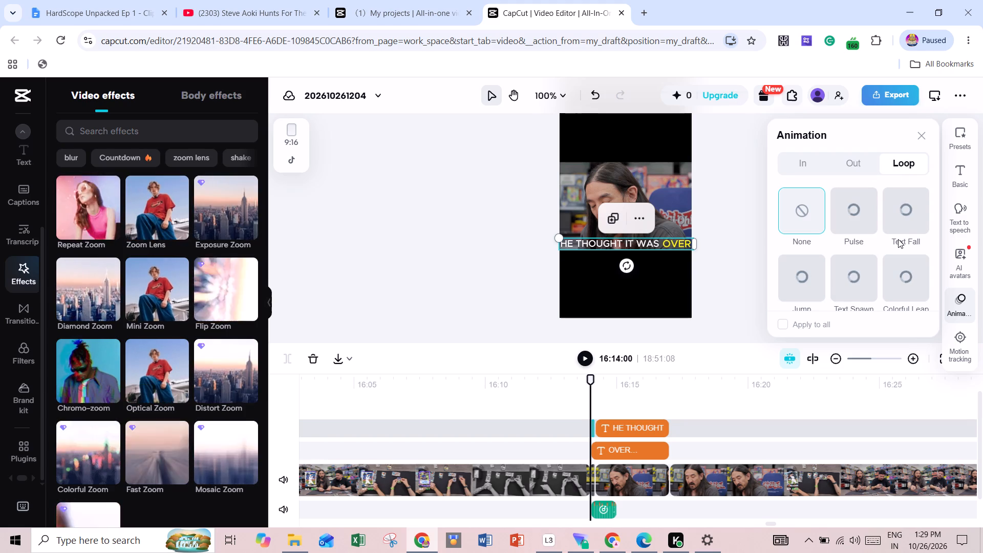
{"action": "scroll", "coordinate": [898, 239], "scroll_direction": "down", "scroll_amount": 3}
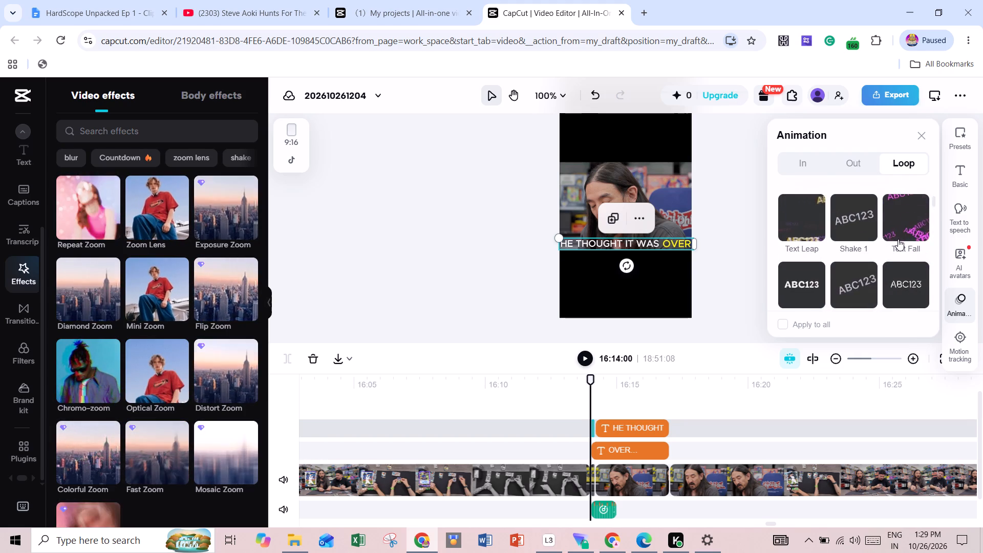
{"action": "scroll", "coordinate": [898, 239], "scroll_direction": "down", "scroll_amount": 2}
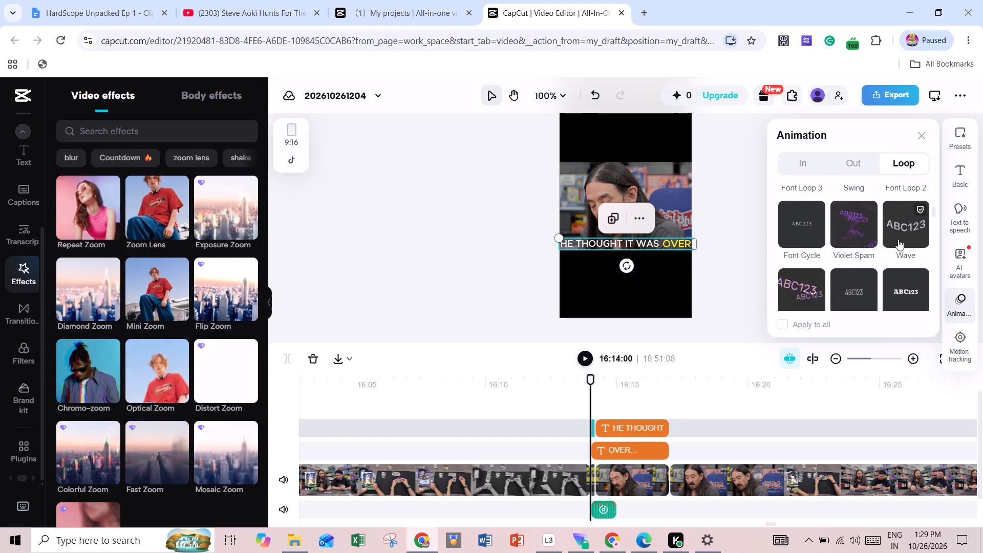
{"action": "scroll", "coordinate": [898, 239], "scroll_direction": "down", "scroll_amount": 2}
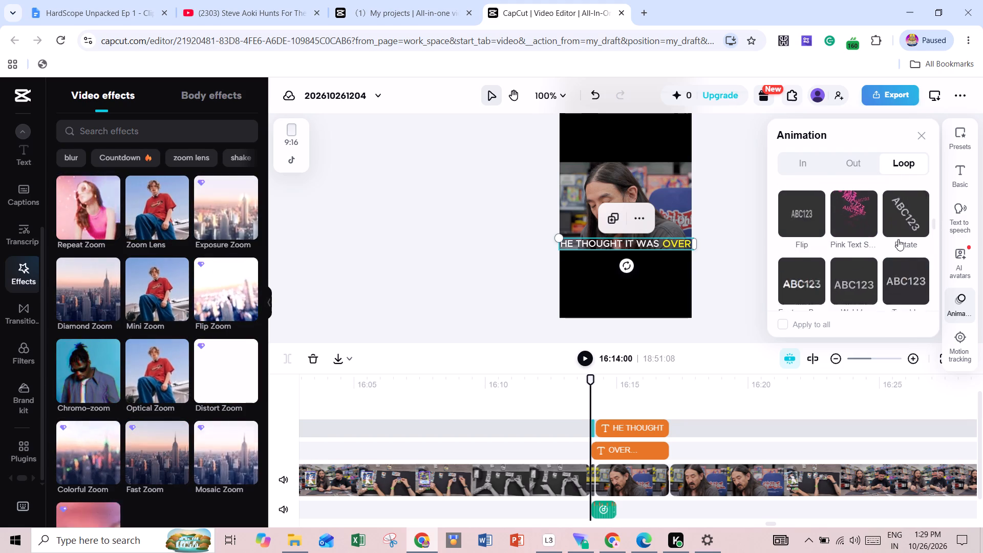
{"action": "scroll", "coordinate": [898, 239], "scroll_direction": "down", "scroll_amount": 5}
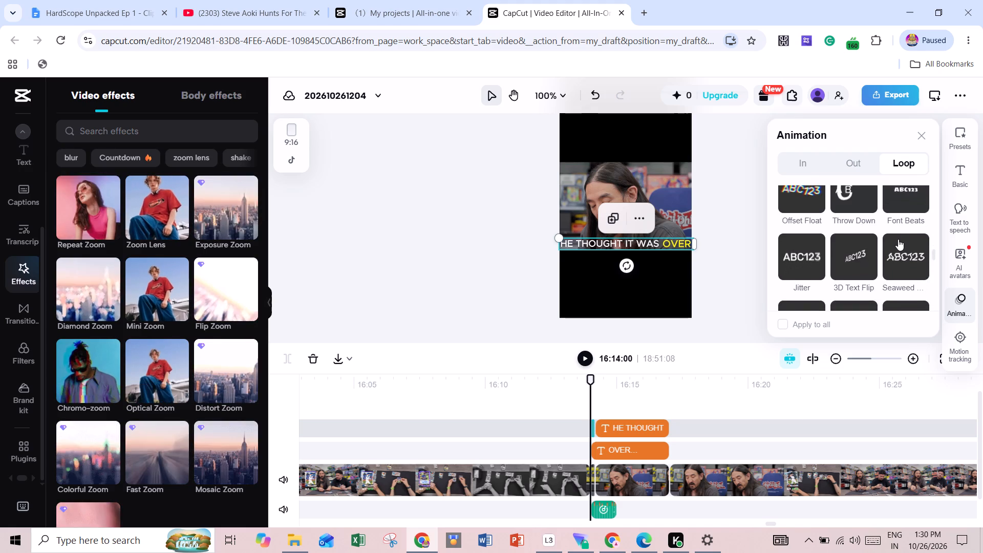
{"action": "scroll", "coordinate": [898, 239], "scroll_direction": "down", "scroll_amount": 3}
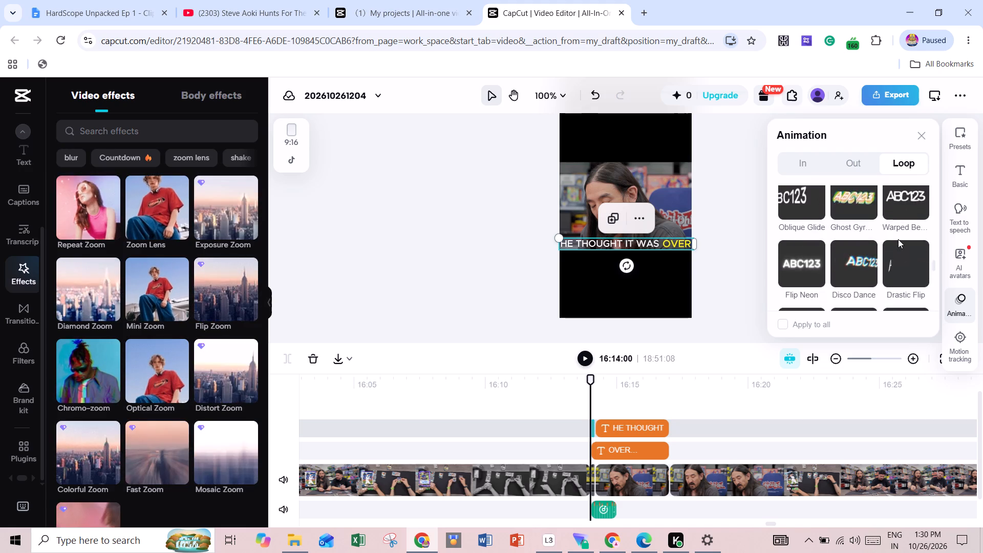
{"action": "scroll", "coordinate": [898, 239], "scroll_direction": "down", "scroll_amount": 2}
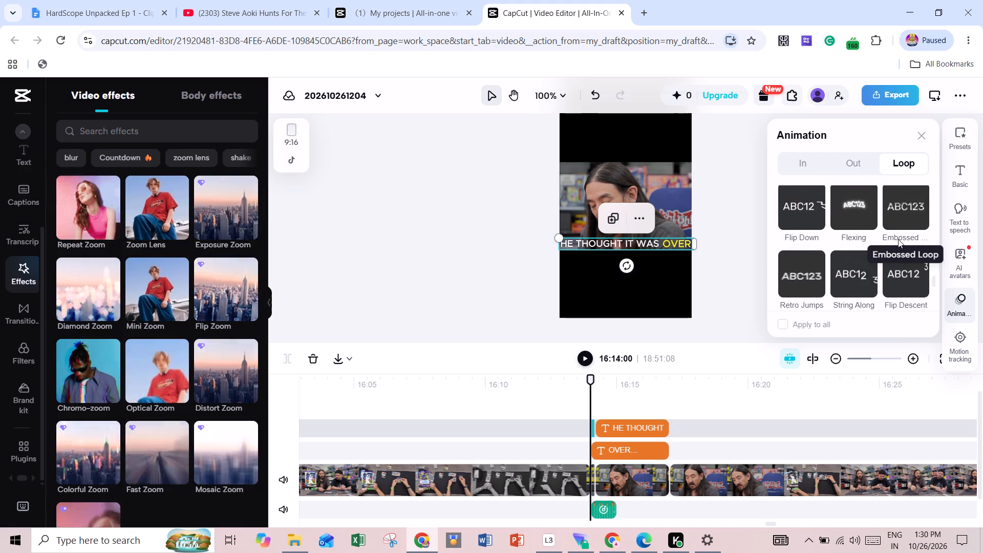
{"action": "scroll", "coordinate": [898, 239], "scroll_direction": "down", "scroll_amount": 4}
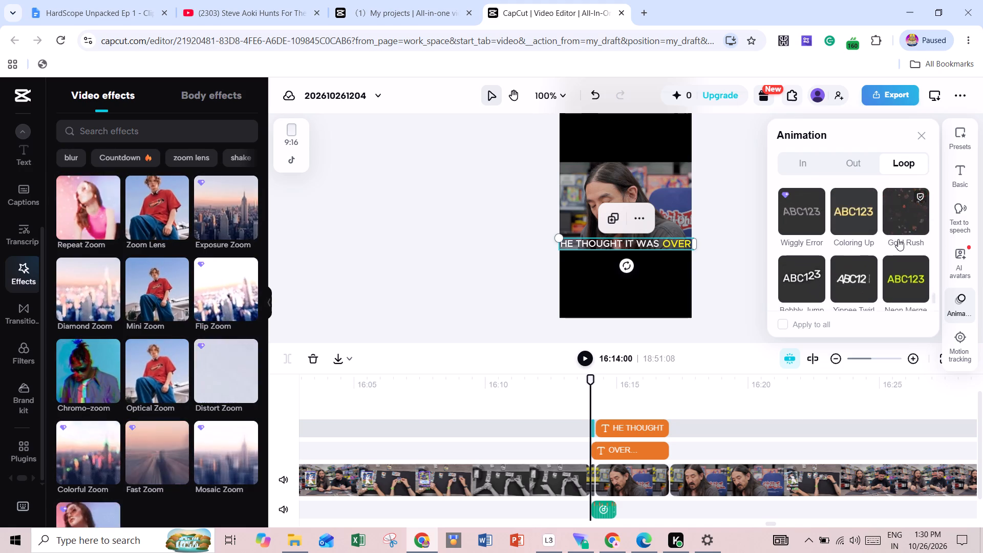
{"action": "scroll", "coordinate": [898, 239], "scroll_direction": "down", "scroll_amount": 1}
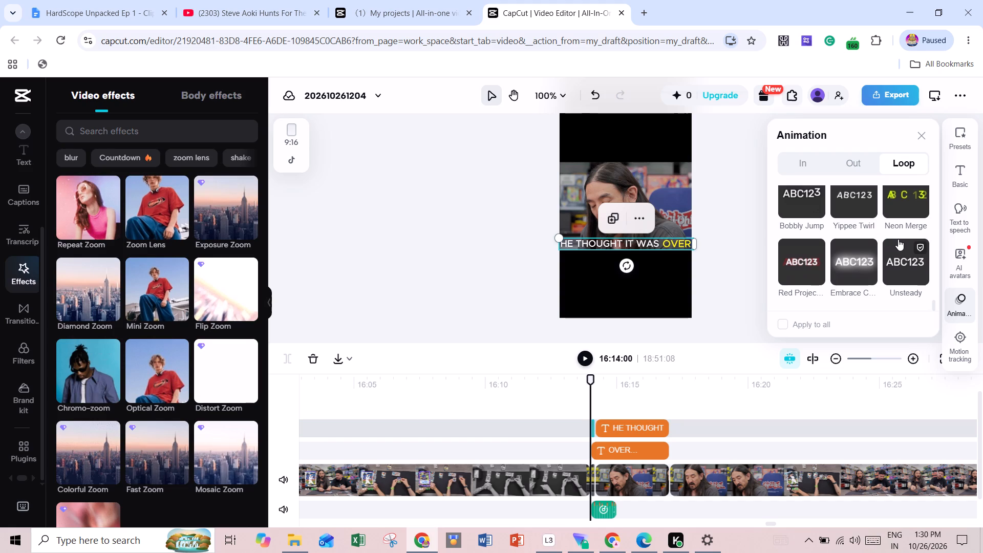
Return to the In animations and apply Wipe Right to the short first "HE THOUGHT IT WAS" text clip.
{"action": "left_click", "coordinate": [804, 153]}
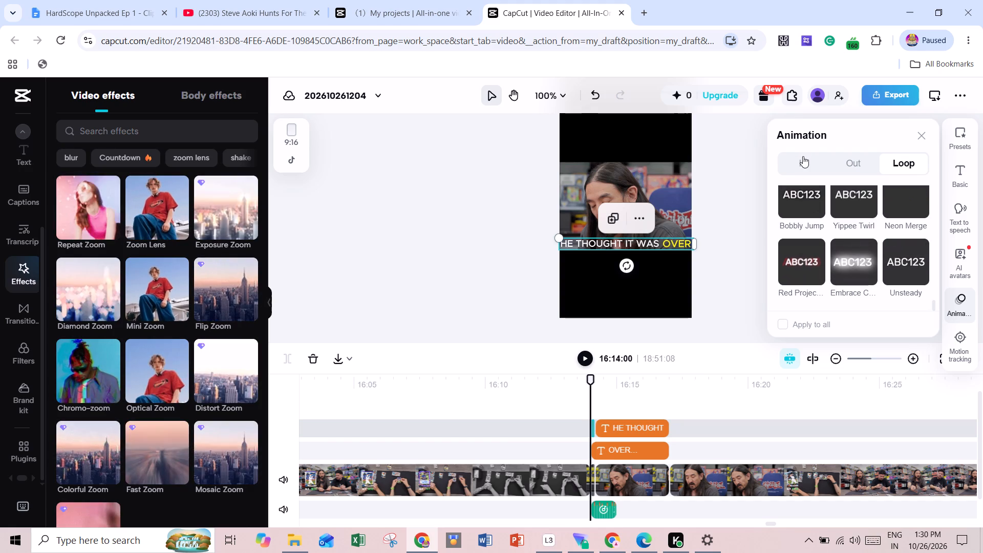
{"action": "left_click", "coordinate": [803, 156]}
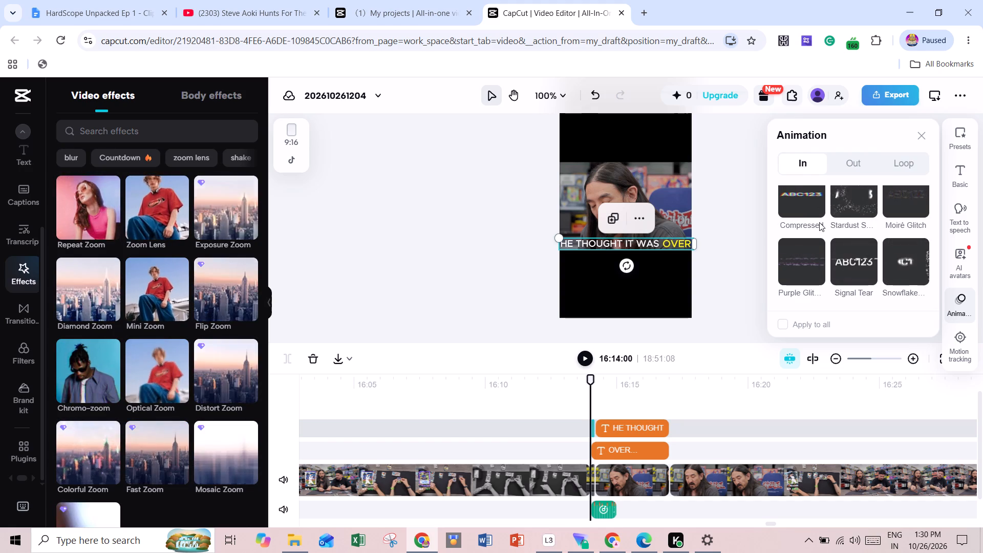
{"action": "scroll", "coordinate": [819, 222], "scroll_direction": "down", "scroll_amount": 3}
{"action": "scroll", "coordinate": [848, 312], "scroll_direction": "up", "scroll_amount": 4}
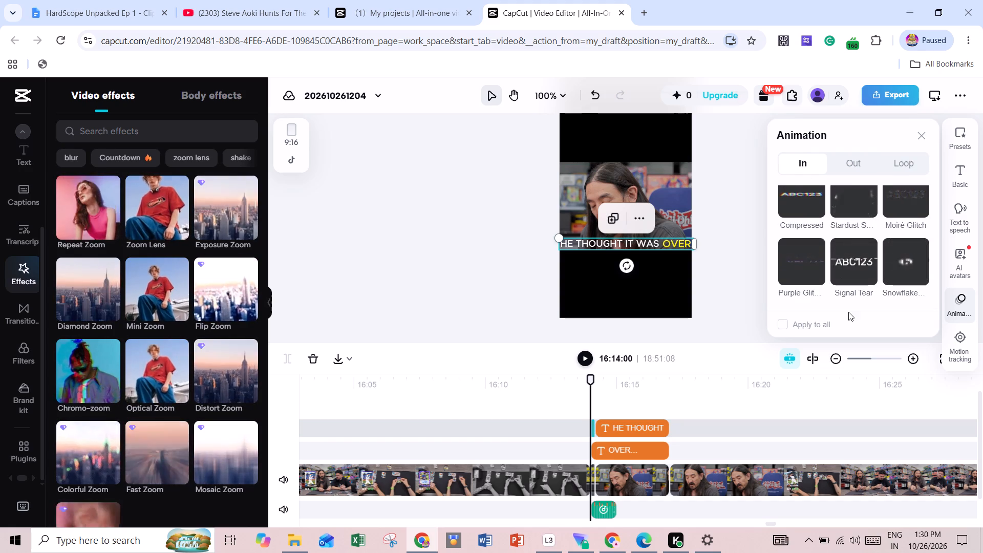
{"action": "scroll", "coordinate": [848, 293], "scroll_direction": "up", "scroll_amount": 17}
{"action": "scroll", "coordinate": [848, 289], "scroll_direction": "up", "scroll_amount": 13}
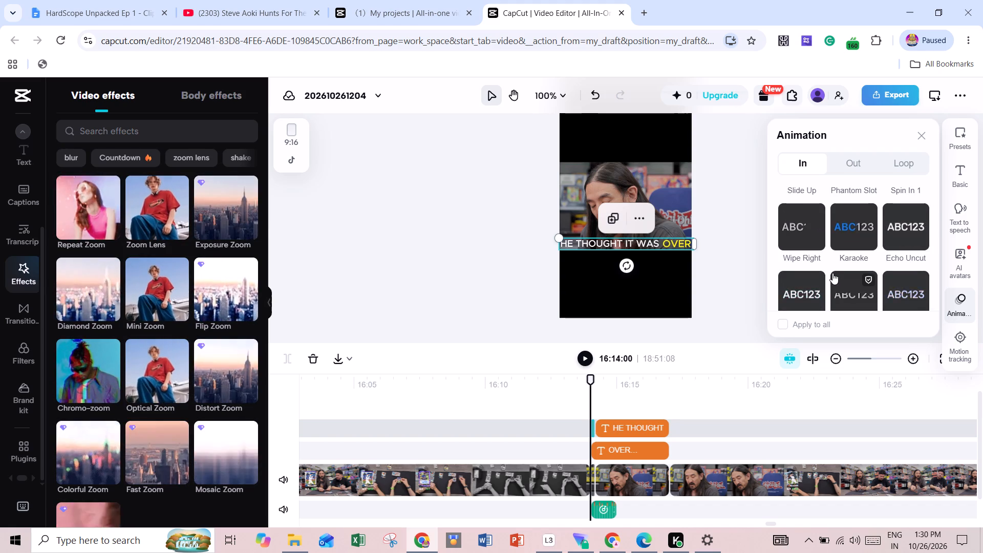
{"action": "left_click", "coordinate": [815, 245]}
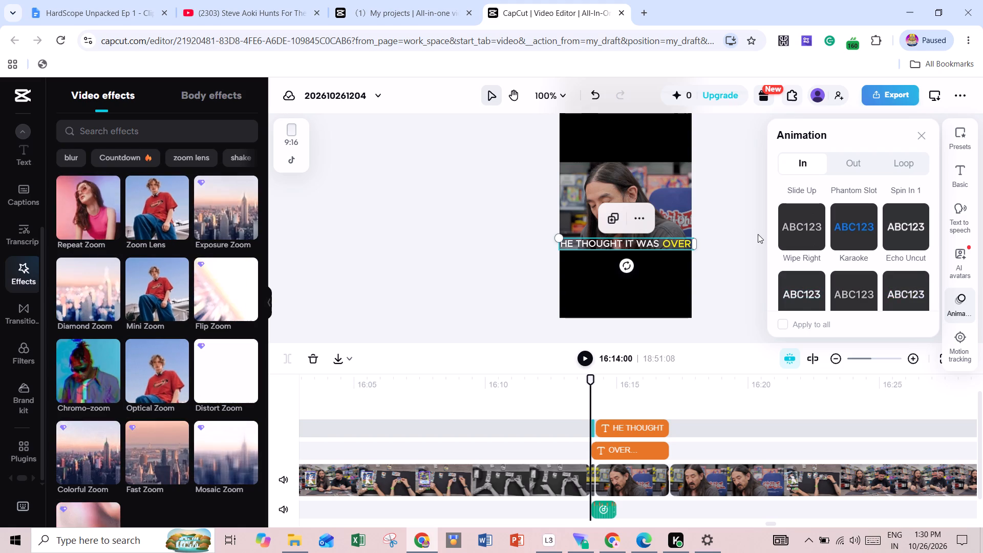
{"action": "left_click", "coordinate": [810, 226]}
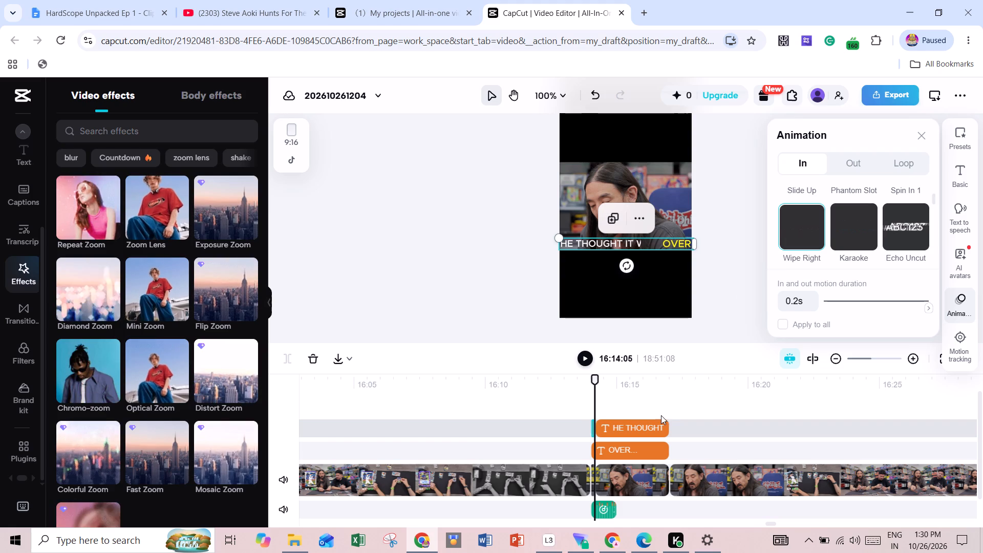
Apply the Wipe Right In animation to the yellow "OVER..." text.
{"action": "left_click", "coordinate": [646, 453]}
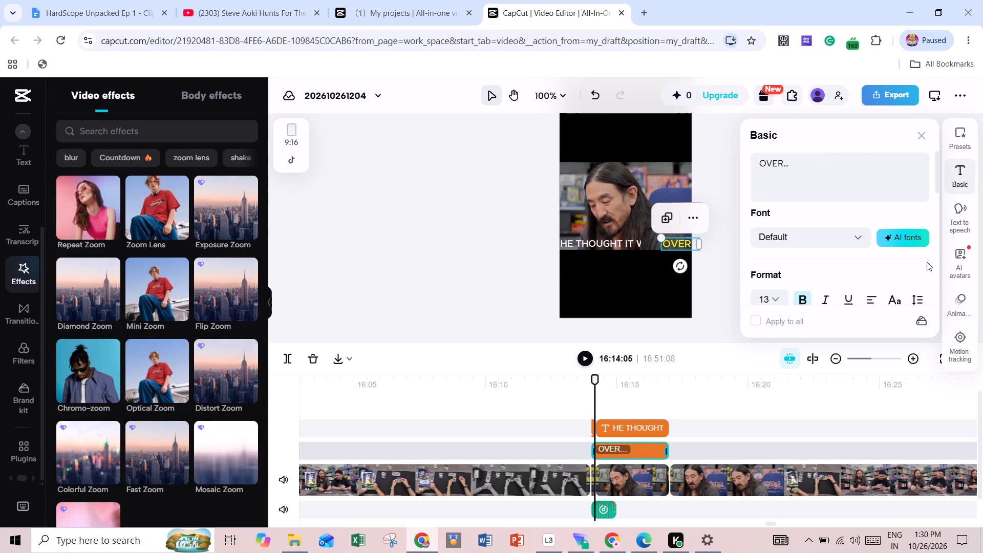
{"action": "left_click", "coordinate": [959, 307]}
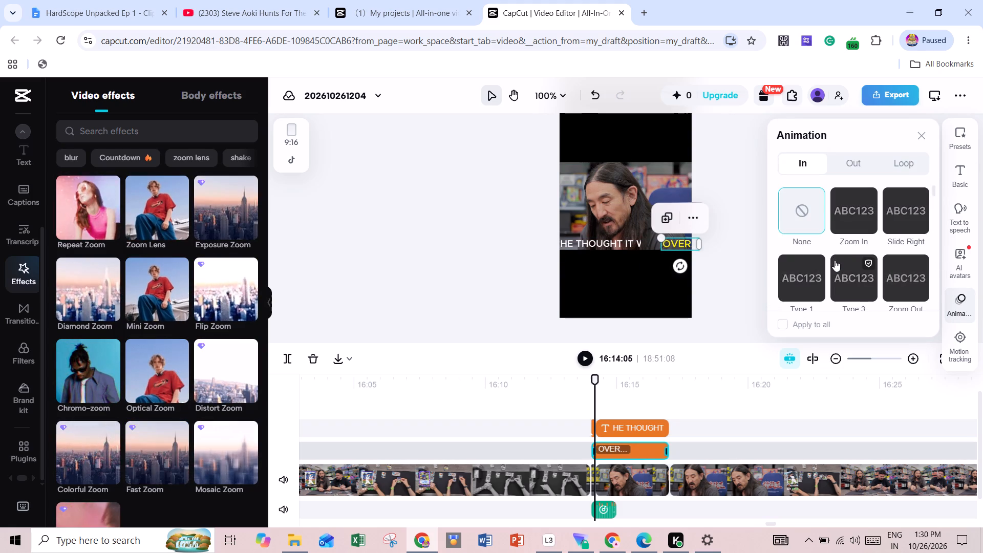
{"action": "scroll", "coordinate": [833, 240], "scroll_direction": "down", "scroll_amount": 3}
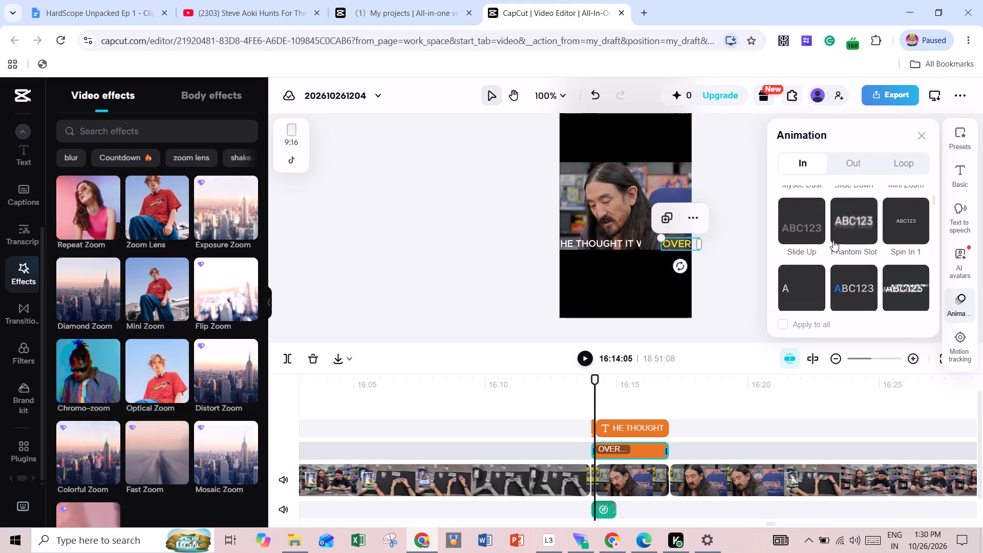
{"action": "scroll", "coordinate": [833, 240], "scroll_direction": "up", "scroll_amount": 2}
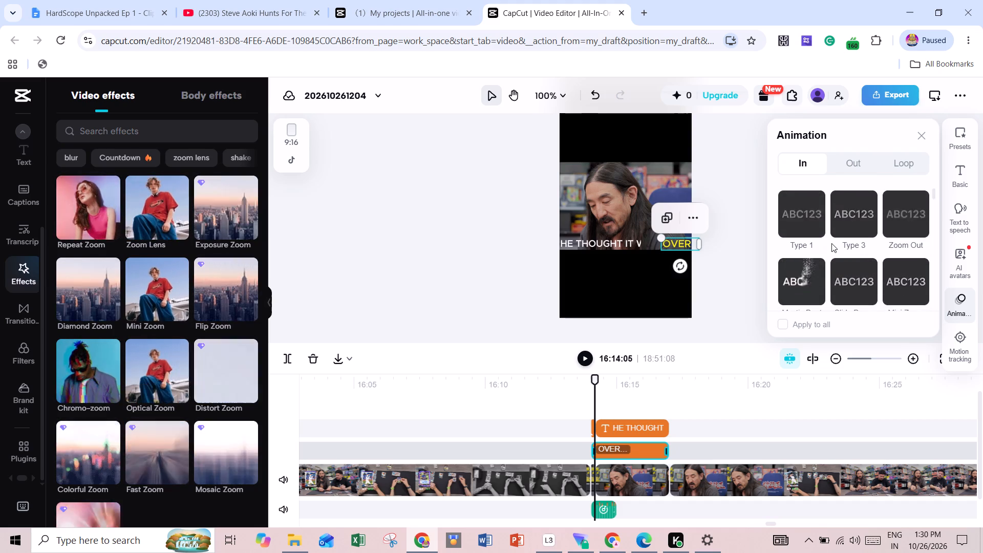
{"action": "scroll", "coordinate": [831, 243], "scroll_direction": "down", "scroll_amount": 1}
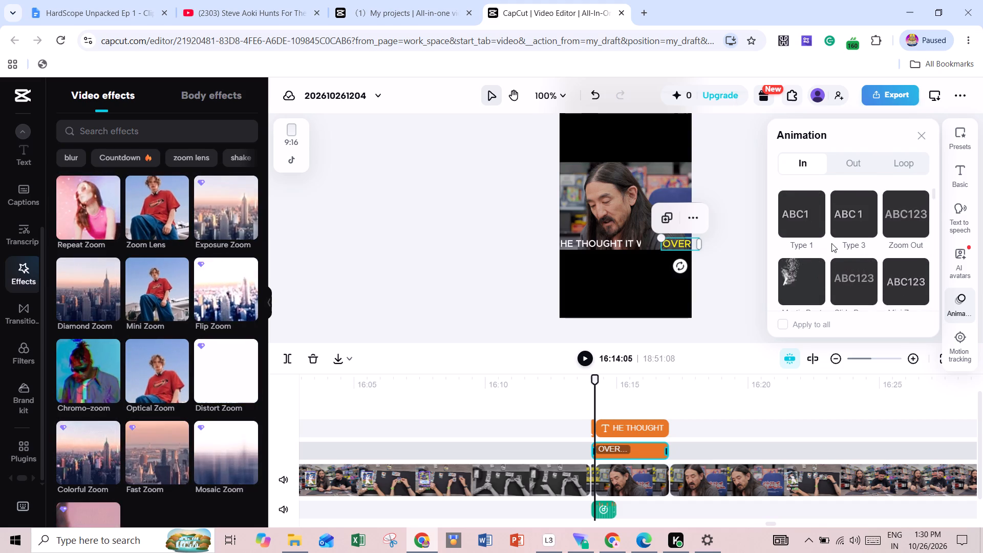
{"action": "scroll", "coordinate": [831, 243], "scroll_direction": "down", "scroll_amount": 1}
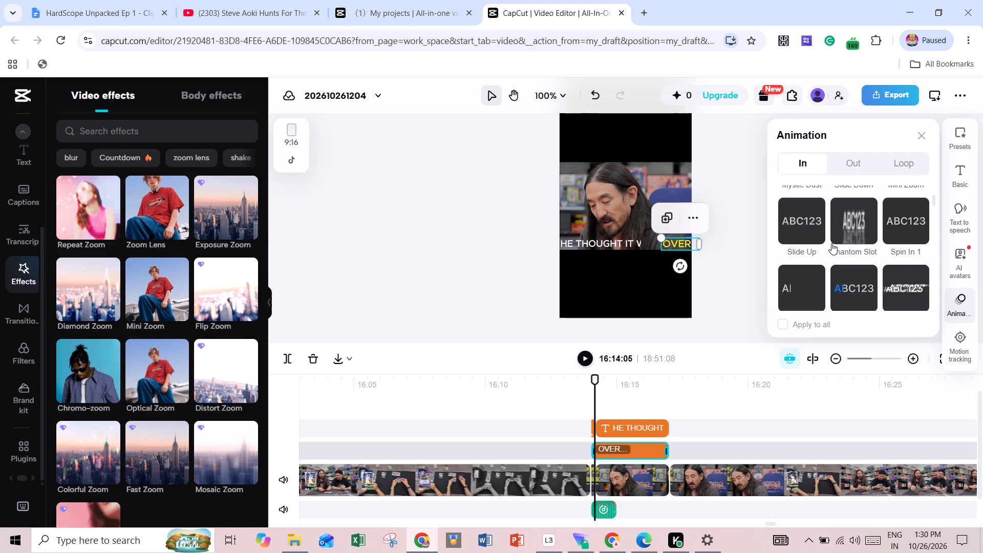
{"action": "scroll", "coordinate": [831, 243], "scroll_direction": "down", "scroll_amount": 1}
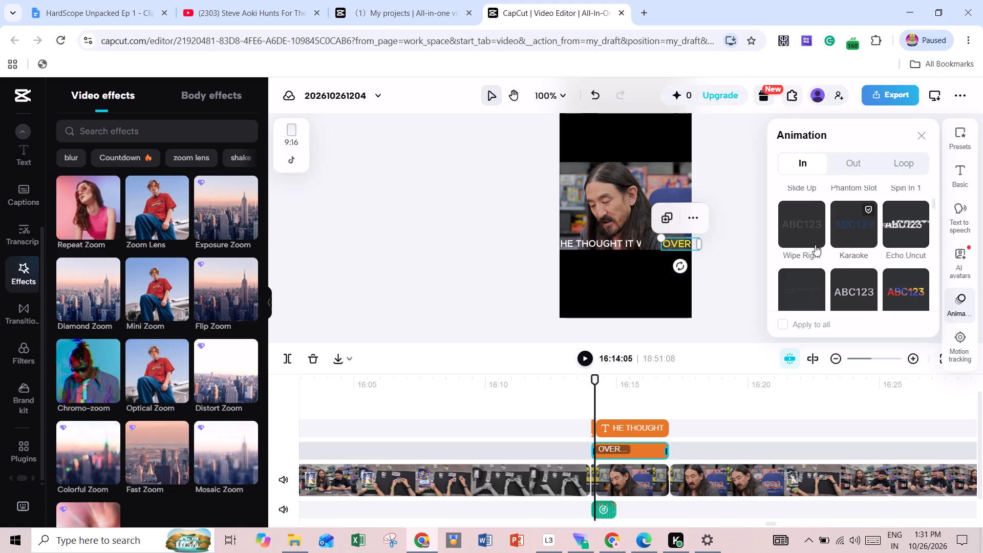
{"action": "left_click", "coordinate": [814, 244]}
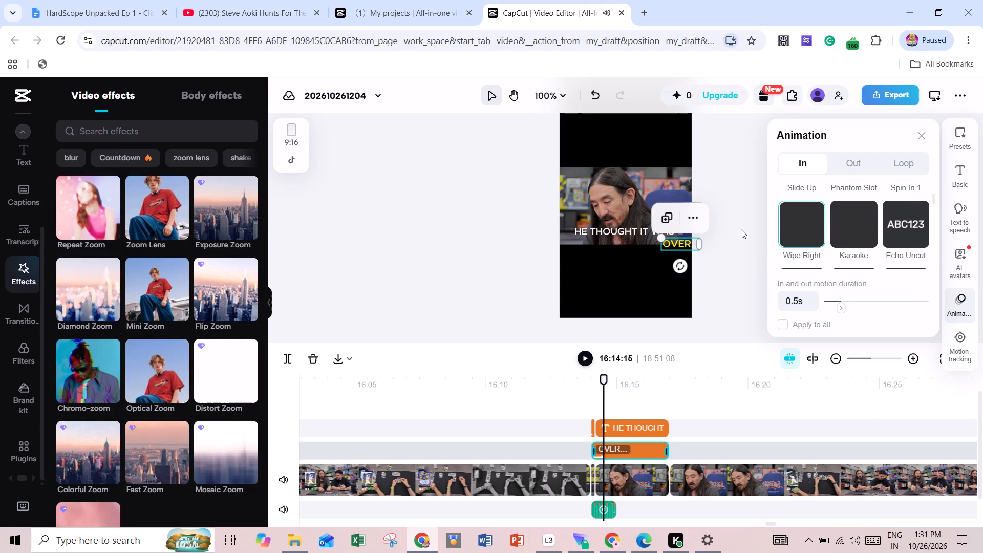
Align the longer "HE THOUGHT IT WAS" clip's text and "OVER..." on one line just inside the video's lower edge, keeping "OVER..." fully in frame.
{"action": "left_click_drag", "start_coordinate": [613, 232], "coordinate": [602, 243]}
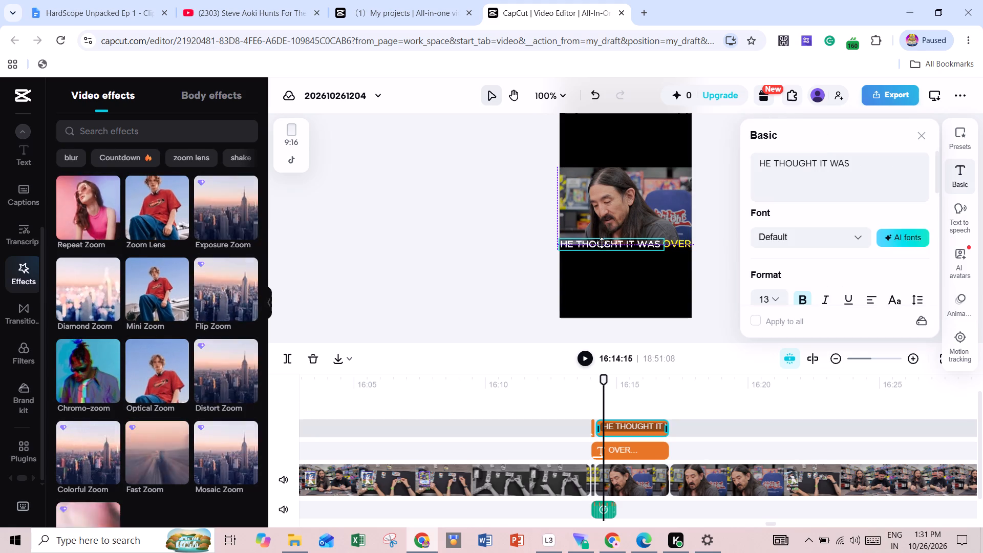
{"action": "left_click_drag", "start_coordinate": [602, 243], "coordinate": [600, 239]}
{"action": "left_click", "coordinate": [662, 266]}
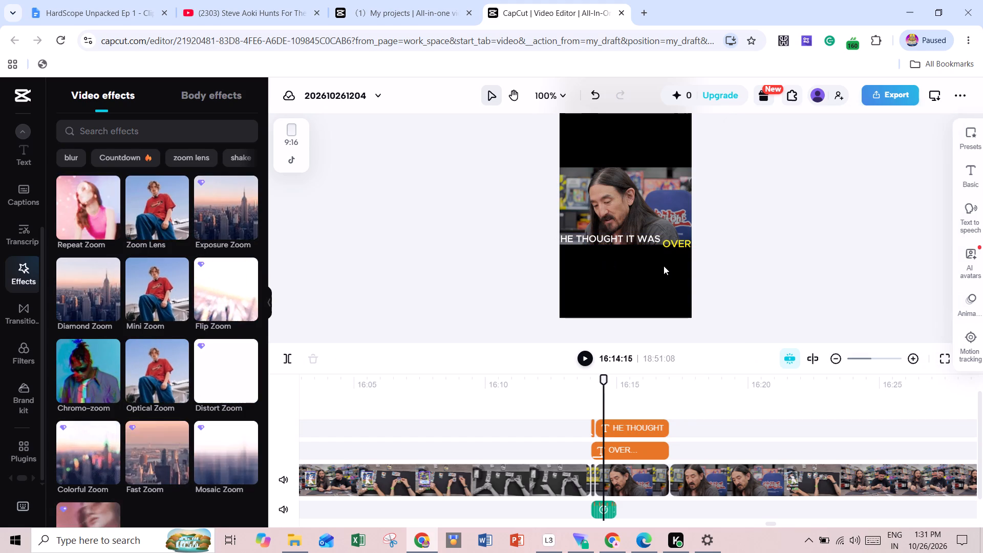
{"action": "left_click", "coordinate": [675, 242]}
{"action": "left_click_drag", "start_coordinate": [676, 242], "coordinate": [677, 235]}
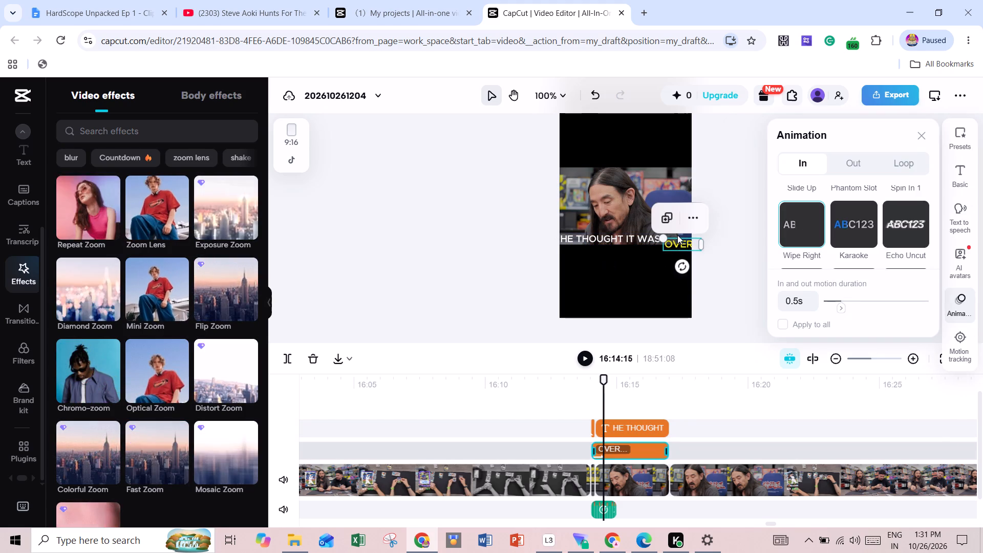
{"action": "left_click_drag", "start_coordinate": [677, 235], "coordinate": [677, 235]}
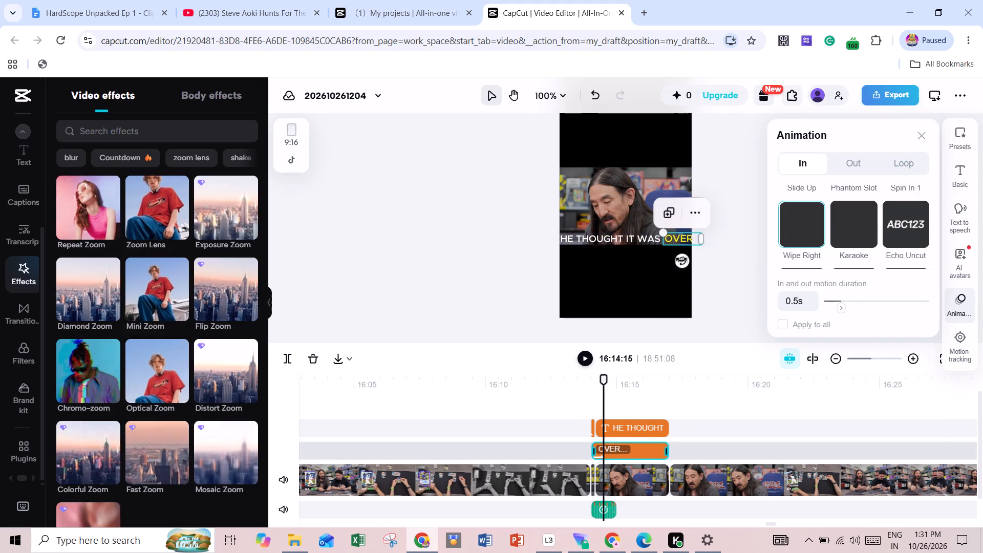
{"action": "left_click", "coordinate": [678, 238]}
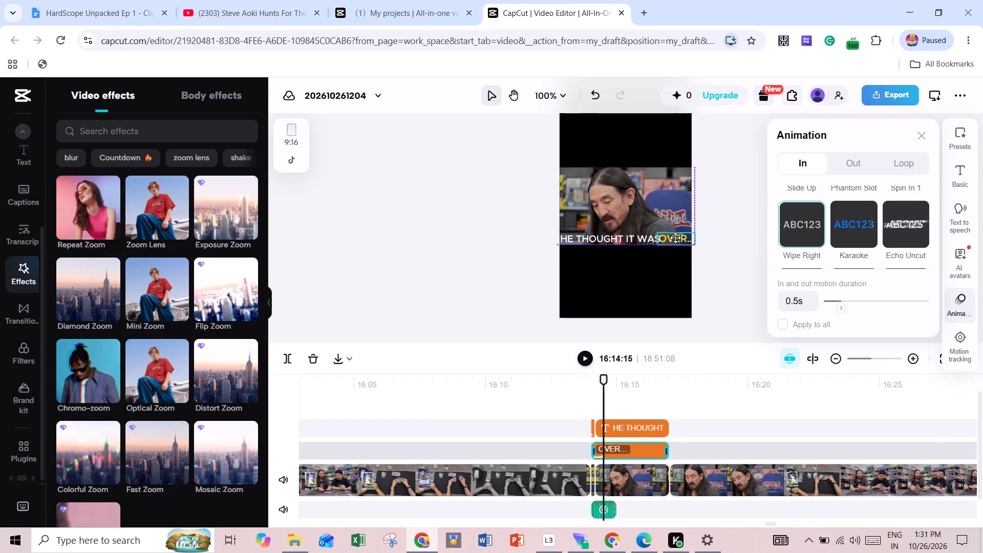
{"action": "left_click", "coordinate": [669, 288]}
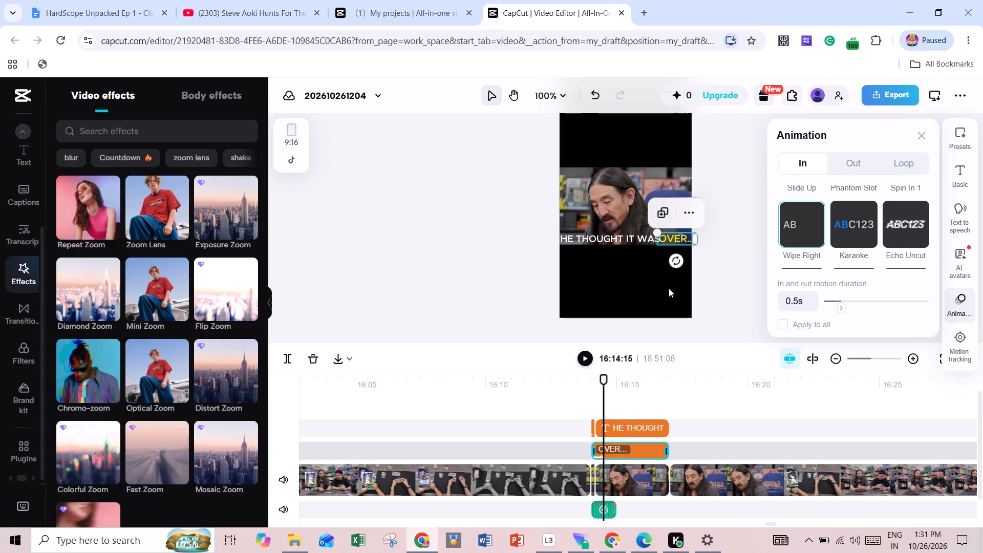
Narrow the "HE THOUGHT IT WAS" text box so it ends where "OVER..." begins.
{"action": "left_click", "coordinate": [630, 239]}
{"action": "left_click_drag", "start_coordinate": [665, 238], "coordinate": [656, 237]}
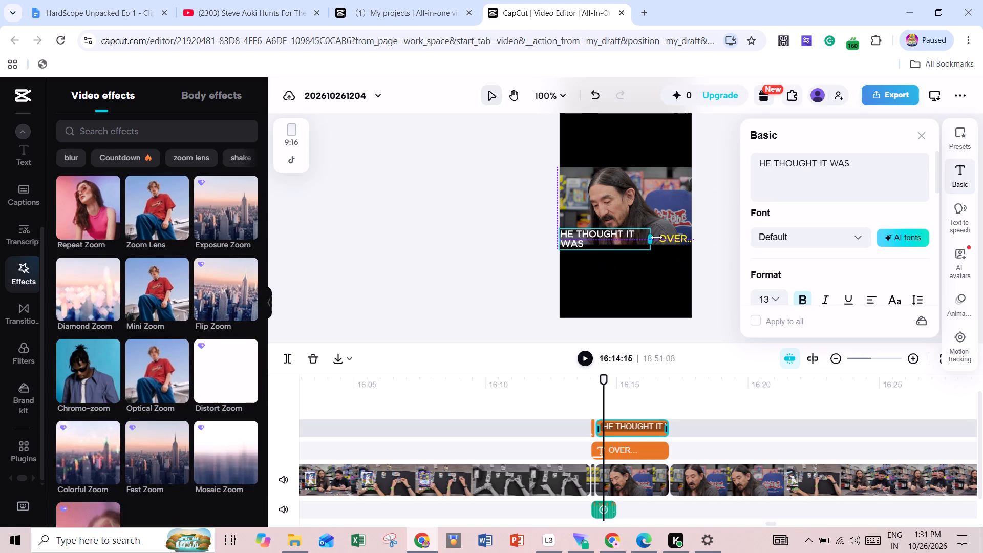
{"action": "left_click_drag", "start_coordinate": [656, 237], "coordinate": [657, 237]}
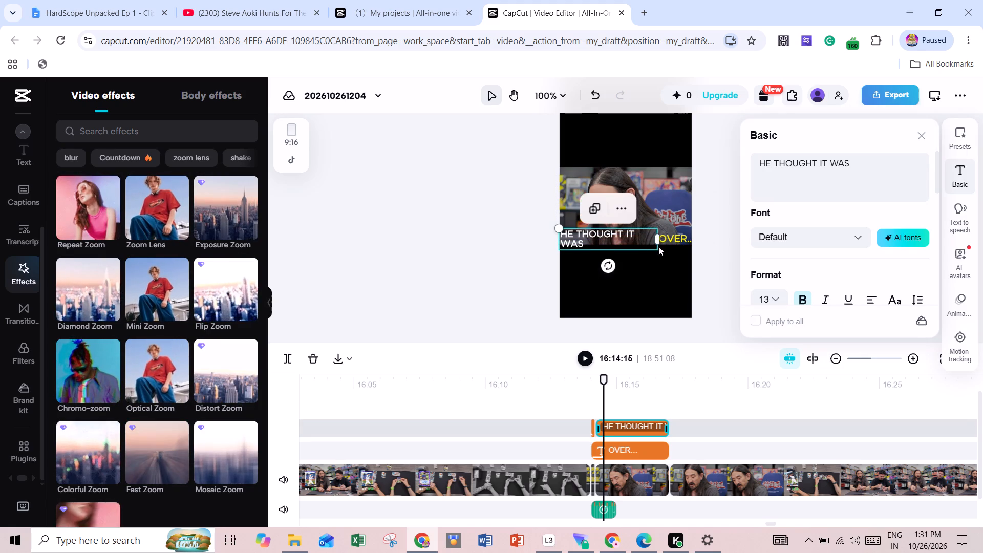
Set the font size of "OVER..." to 12 and of "HE THOUGHT IT WAS" to 11.
{"action": "left_click", "coordinate": [669, 238]}
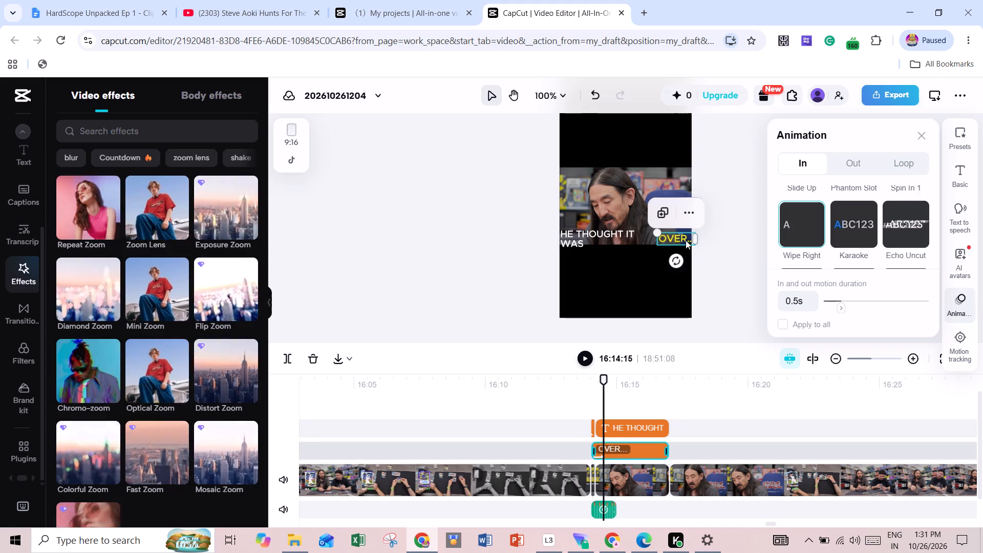
{"action": "left_click", "coordinate": [959, 184]}
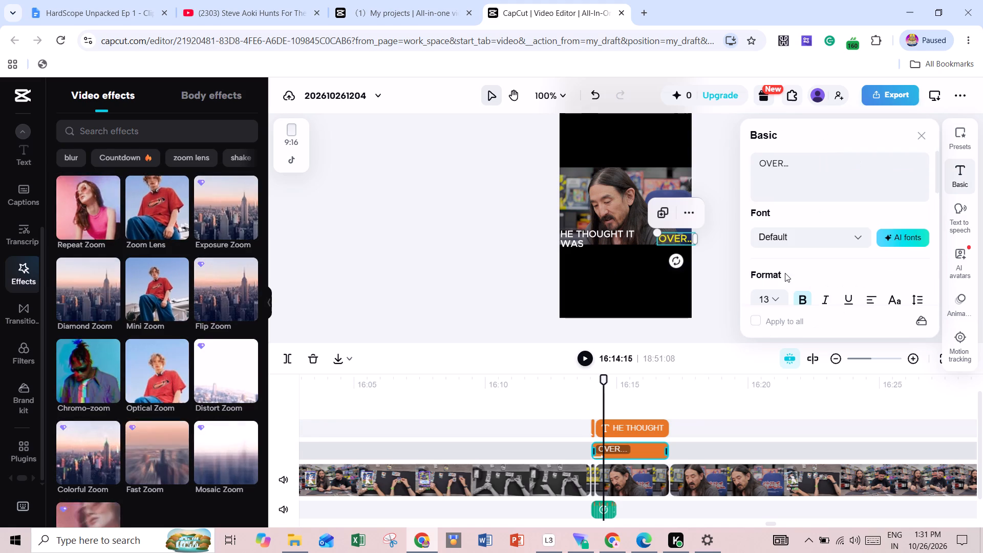
{"action": "left_click", "coordinate": [775, 296]}
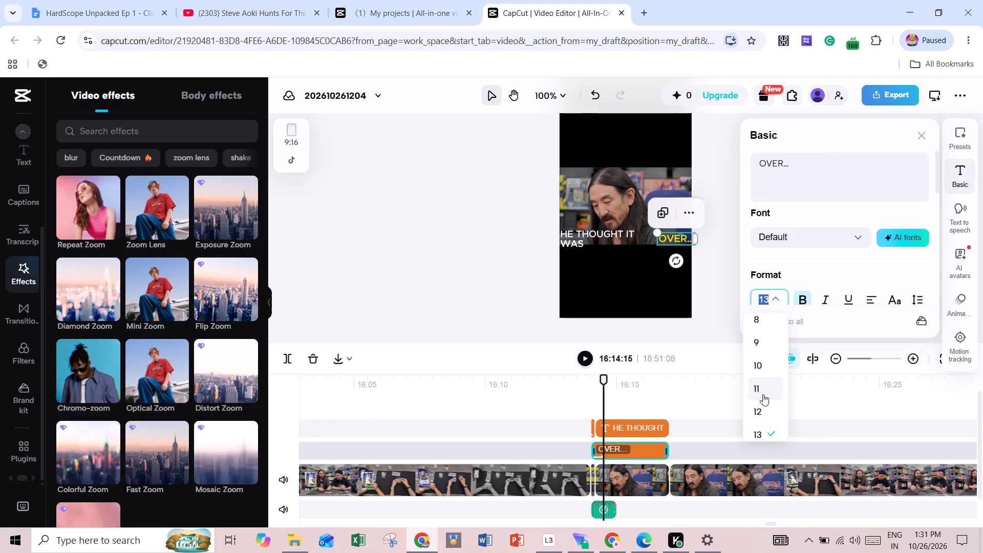
{"action": "left_click", "coordinate": [763, 409]}
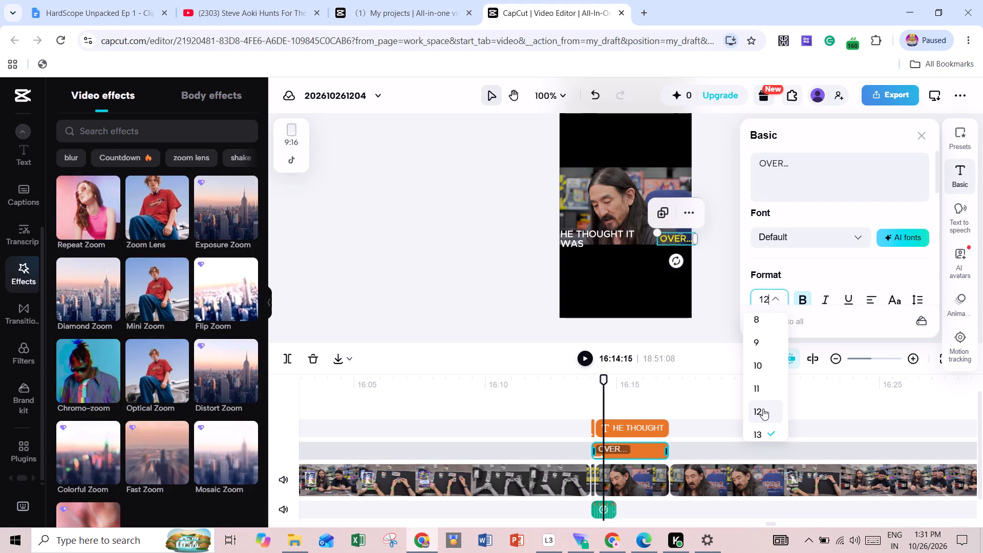
{"action": "left_click", "coordinate": [618, 236]}
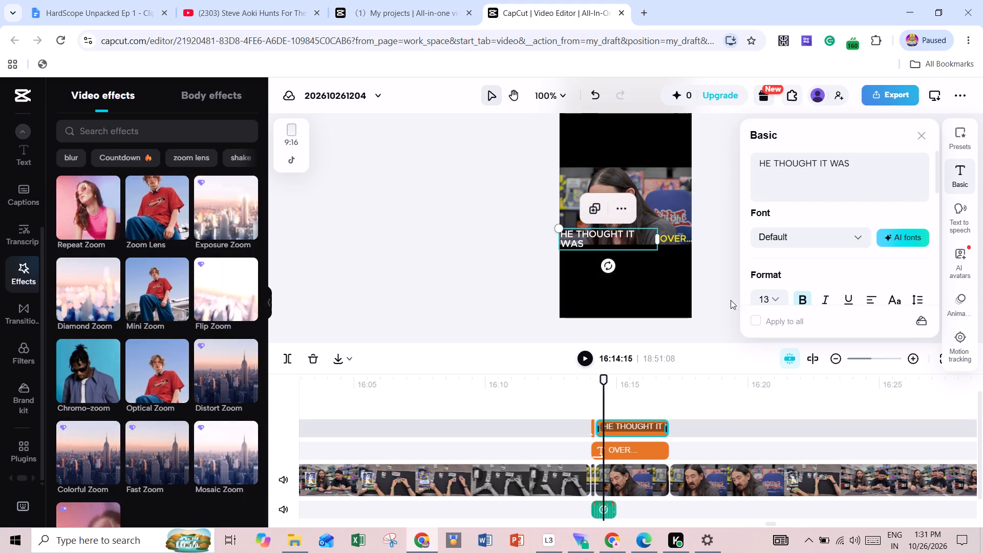
{"action": "left_click", "coordinate": [769, 299]}
{"action": "left_click", "coordinate": [764, 391]}
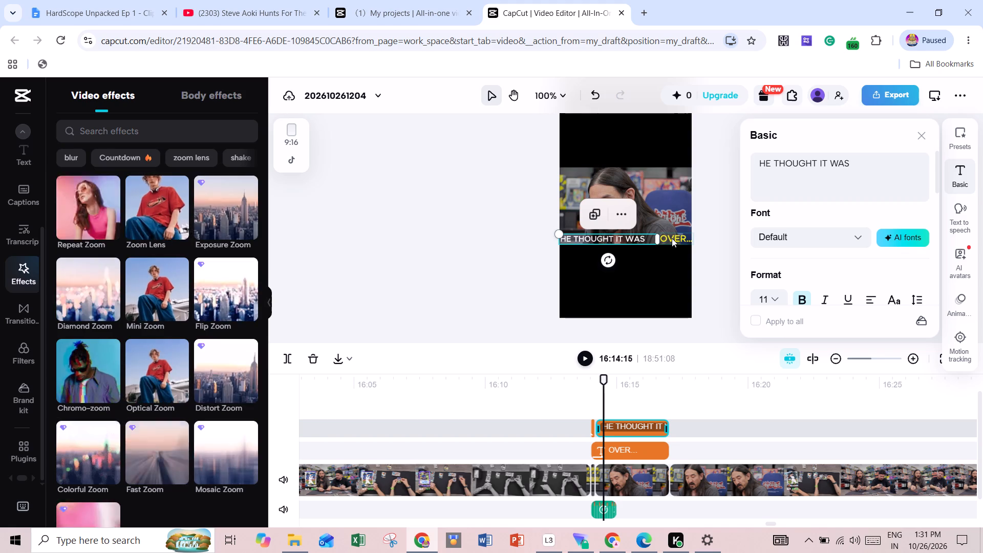
Move "OVER..." inward from the frame's edge so it sits closer to "HE THOUGHT IT WAS".
{"action": "left_click", "coordinate": [663, 258]}
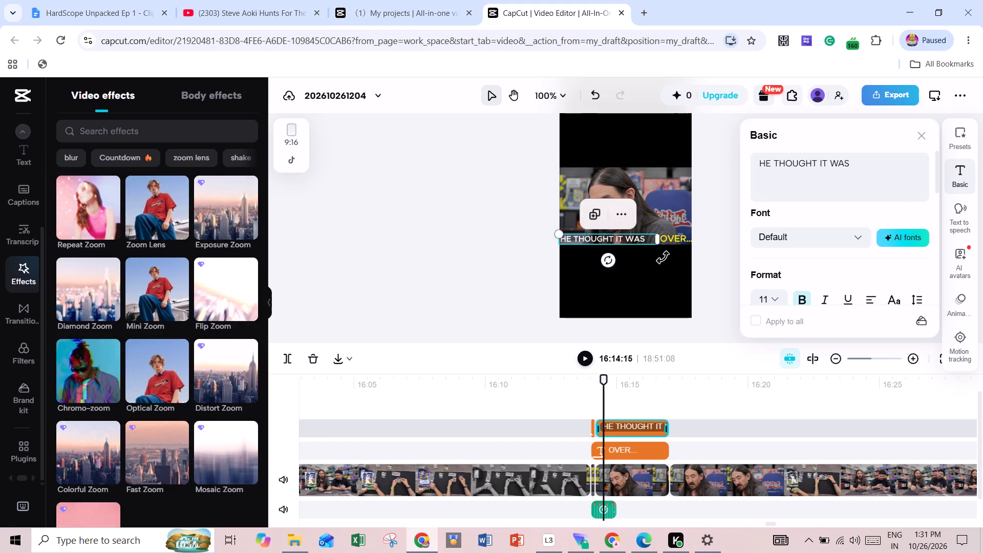
{"action": "left_click", "coordinate": [669, 235]}
{"action": "left_click_drag", "start_coordinate": [670, 239], "coordinate": [663, 239]}
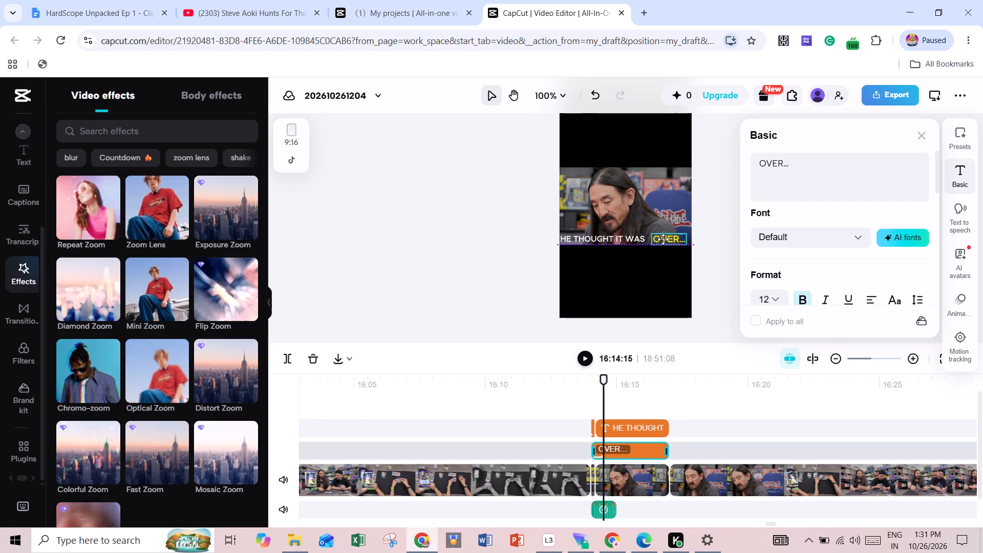
{"action": "left_click_drag", "start_coordinate": [663, 239], "coordinate": [661, 239]}
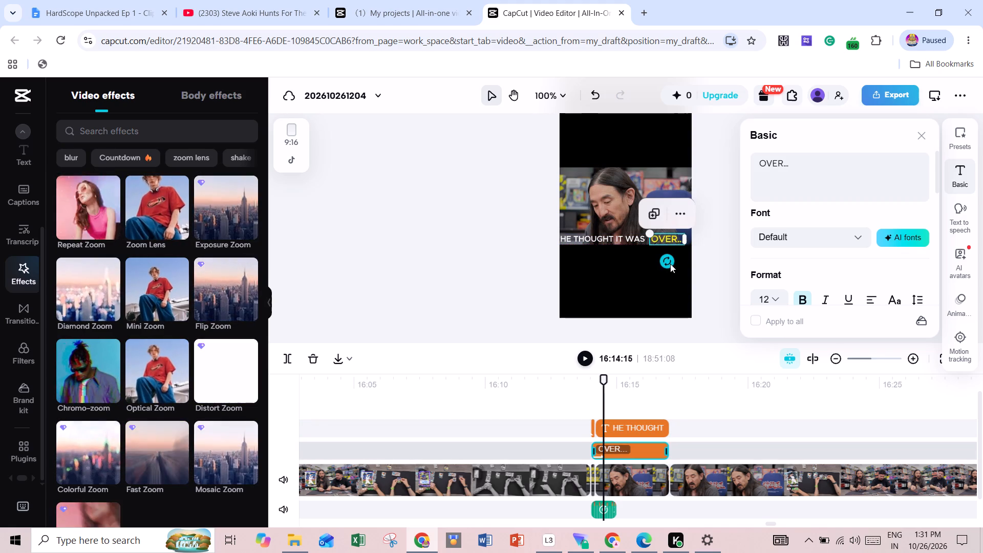
{"action": "left_click", "coordinate": [679, 290]}
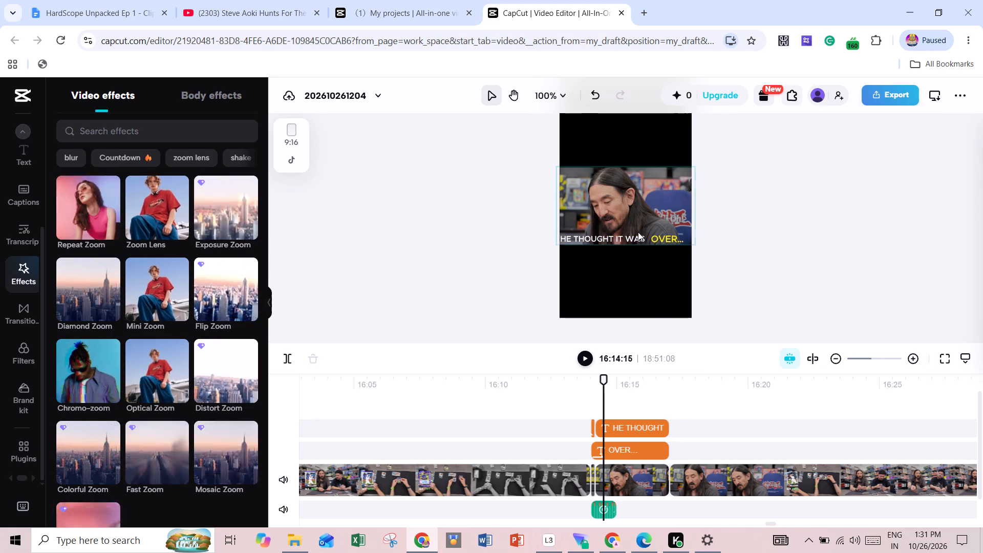
Shift the longer clip's "HE THOUGHT IT WAS" text closer to "OVER..." and widen its text box slightly.
{"action": "left_click", "coordinate": [638, 237]}
{"action": "left_click", "coordinate": [638, 238]}
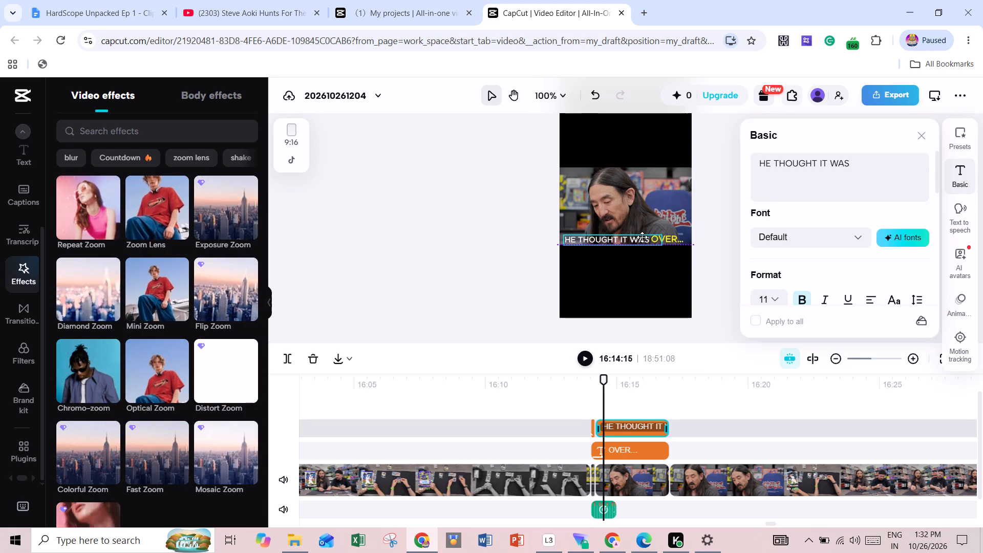
{"action": "left_click", "coordinate": [661, 275]}
{"action": "left_click", "coordinate": [664, 240]}
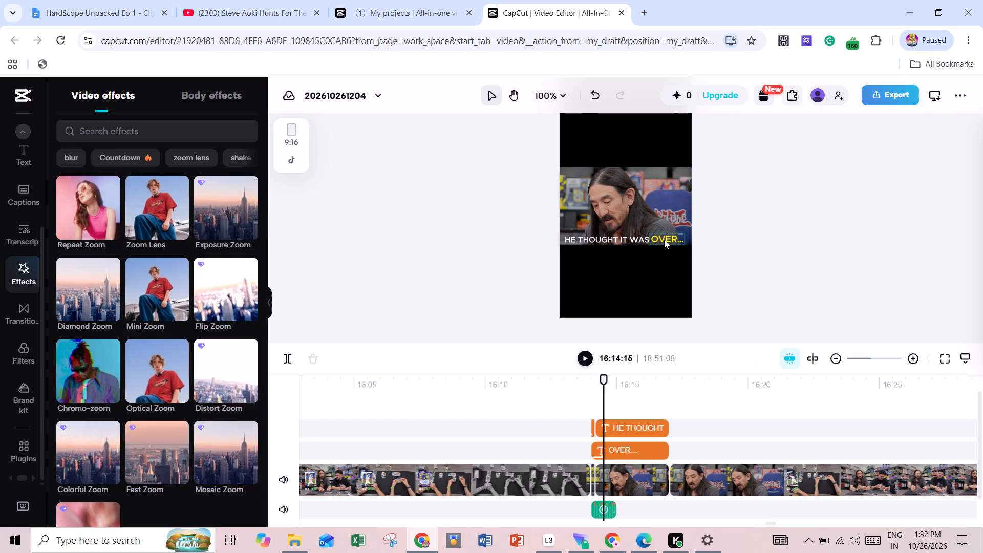
{"action": "left_click_drag", "start_coordinate": [664, 240], "coordinate": [672, 240]}
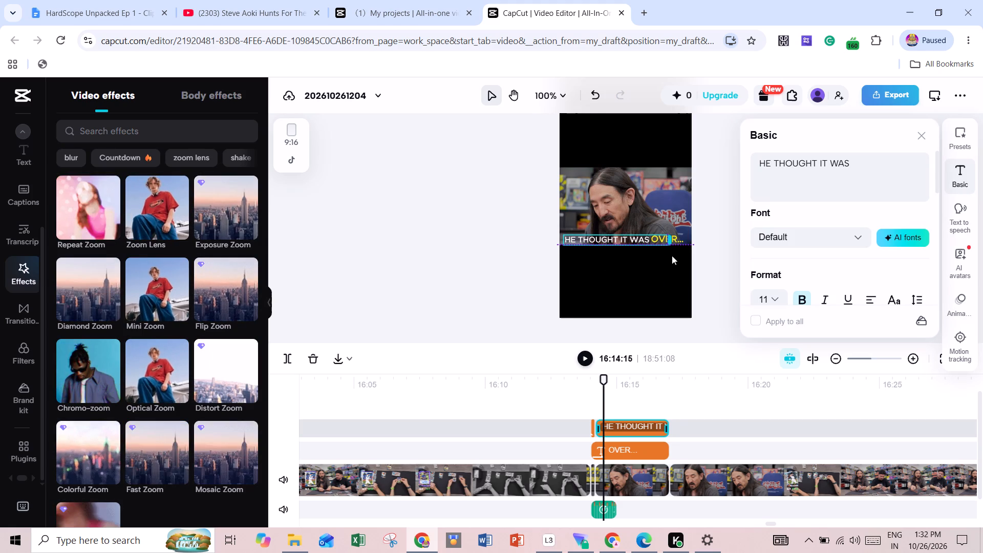
{"action": "left_click", "coordinate": [667, 269]}
{"action": "left_click", "coordinate": [667, 238]}
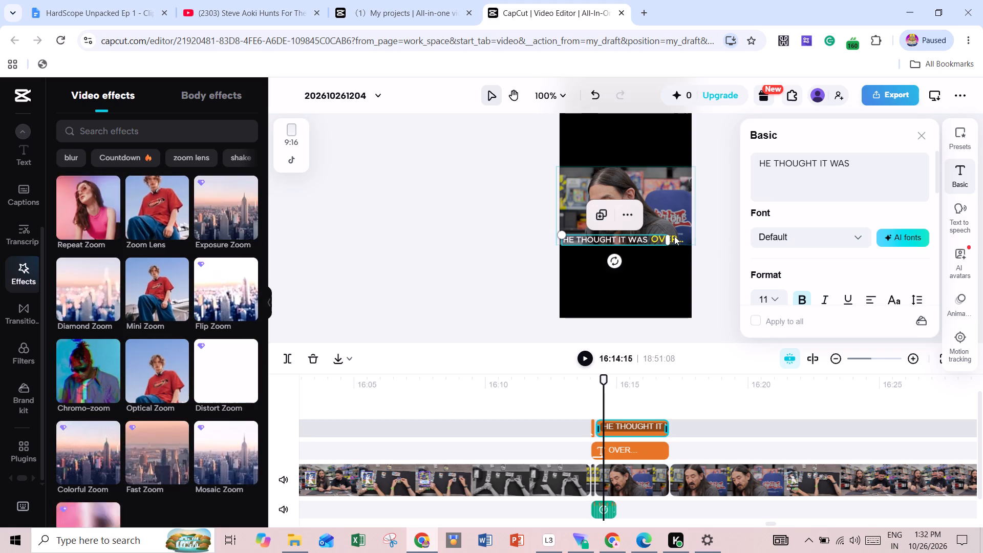
Set the font size of "OVER..." to 11.
{"action": "left_click", "coordinate": [674, 236]}
{"action": "left_click", "coordinate": [785, 240]}
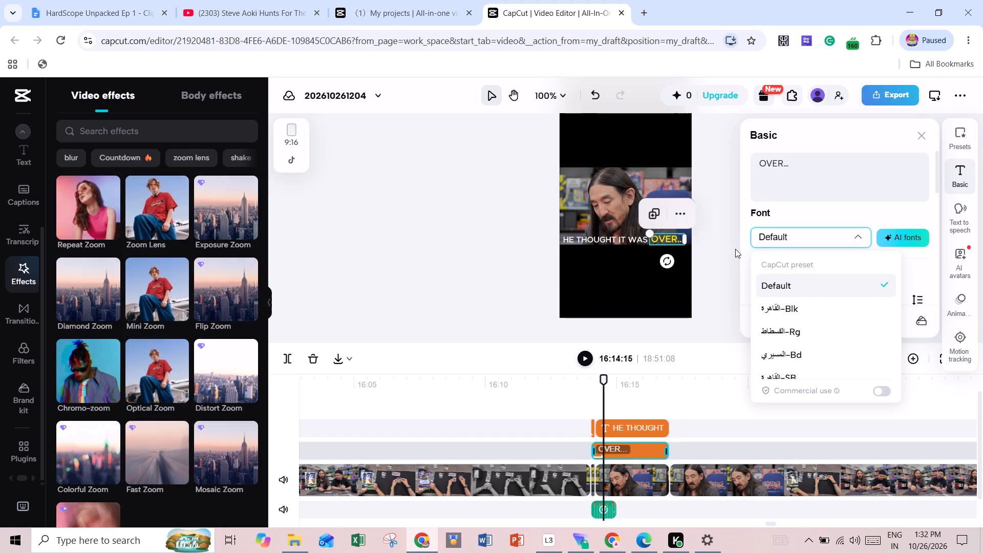
{"action": "left_click", "coordinate": [746, 261]}
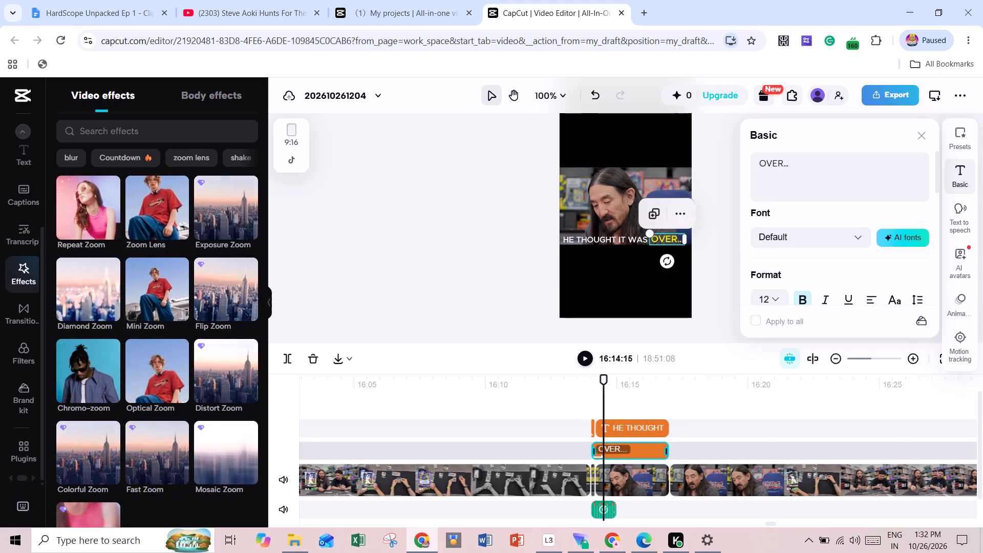
{"action": "left_click", "coordinate": [765, 298]}
{"action": "left_click", "coordinate": [764, 412]}
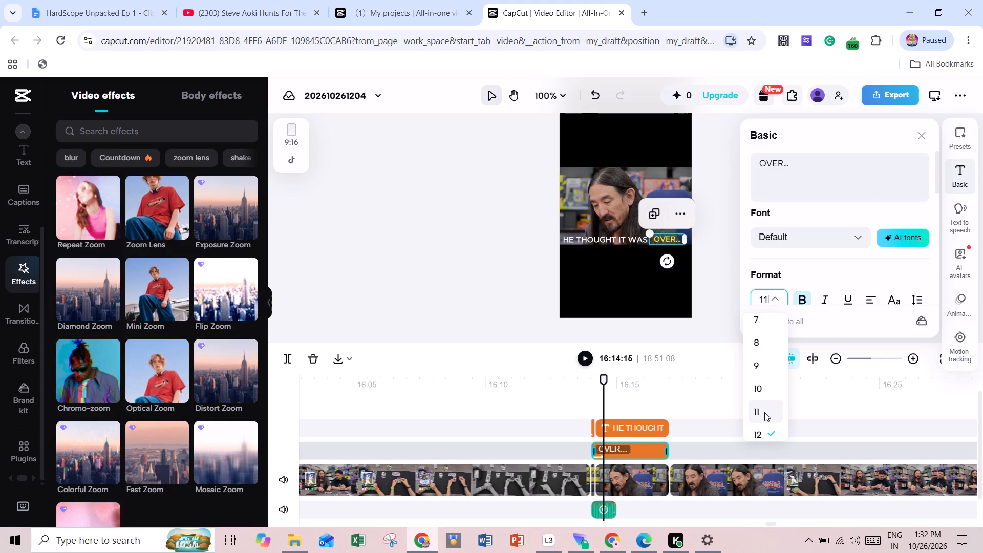
{"action": "left_click", "coordinate": [720, 261]}
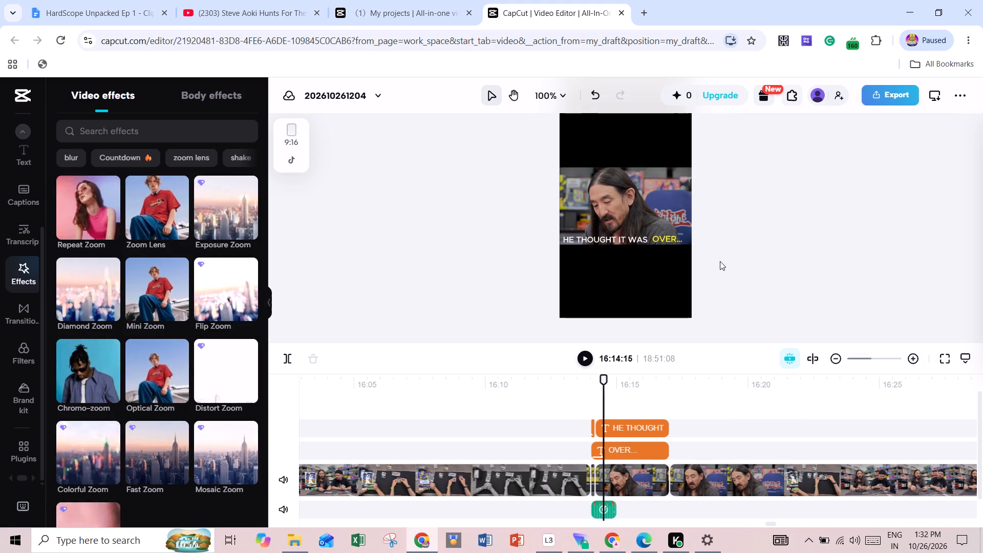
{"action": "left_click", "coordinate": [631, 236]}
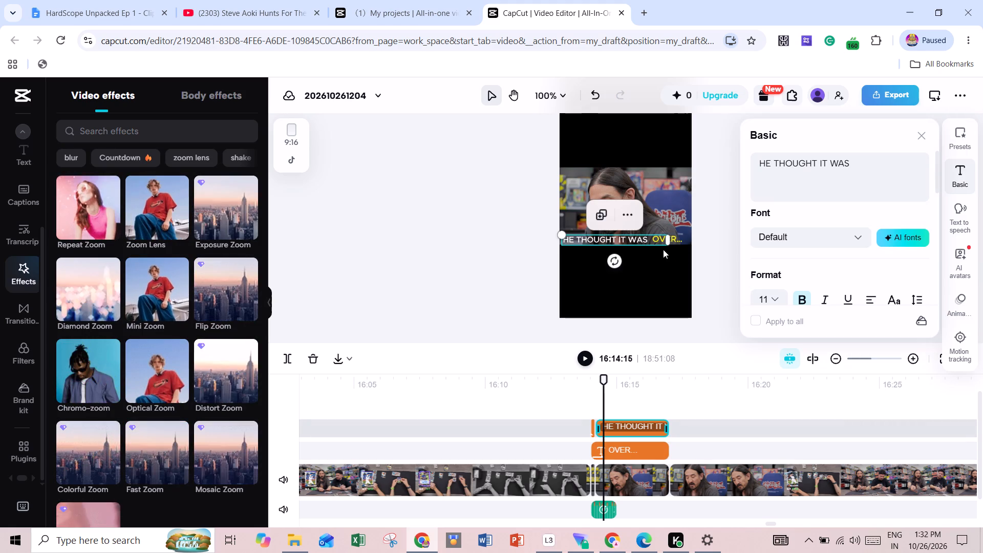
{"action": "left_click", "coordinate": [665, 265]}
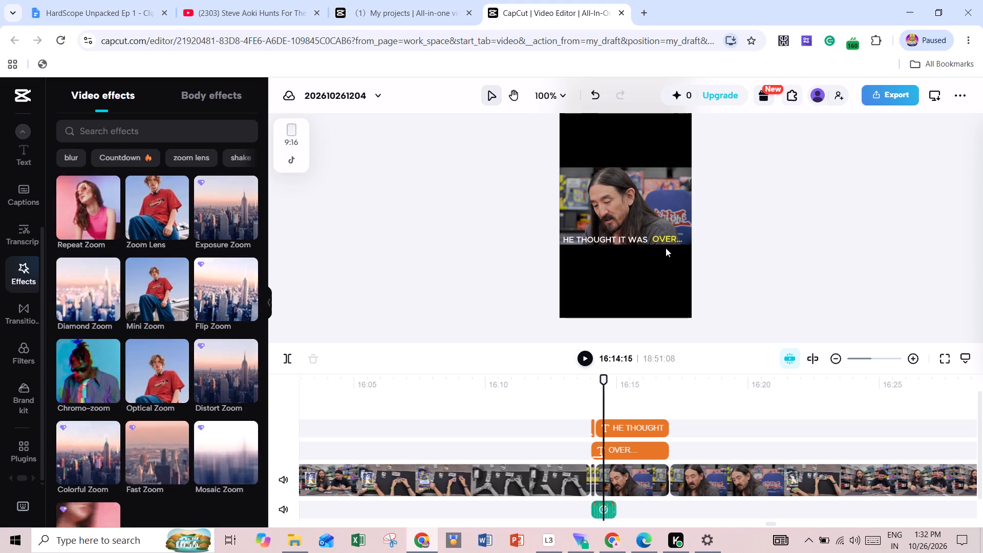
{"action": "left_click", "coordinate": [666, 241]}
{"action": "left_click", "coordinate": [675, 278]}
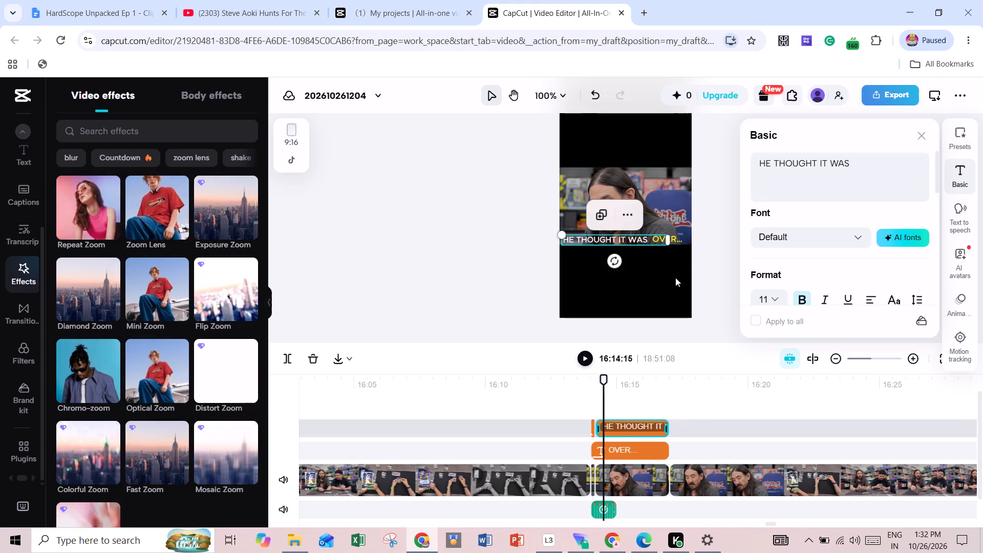
Replay the hook from just before the text clips begin to check the timing and alignment of both texts.
{"action": "left_click_drag", "start_coordinate": [605, 375], "coordinate": [599, 376]}
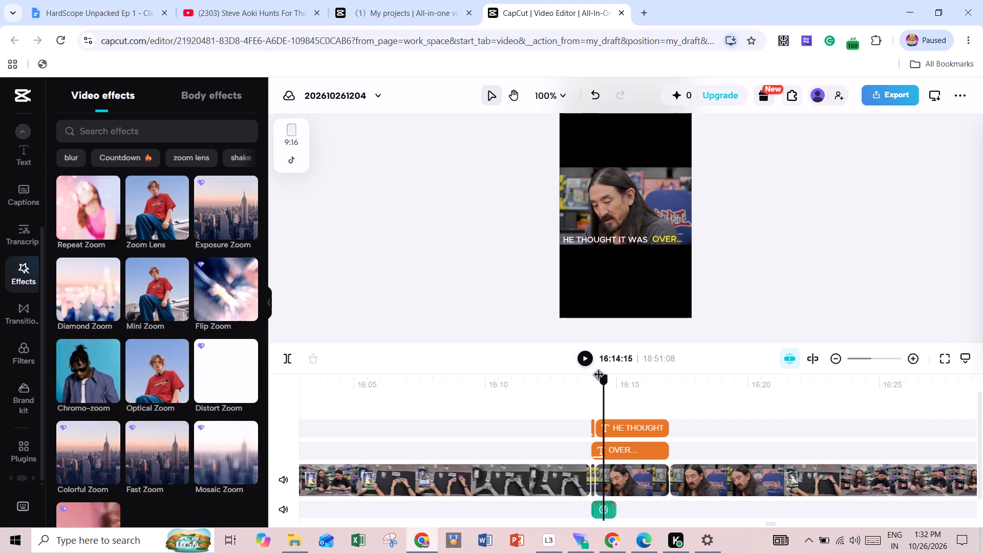
{"action": "left_click_drag", "start_coordinate": [599, 376], "coordinate": [589, 379]}
{"action": "left_click", "coordinate": [586, 357]}
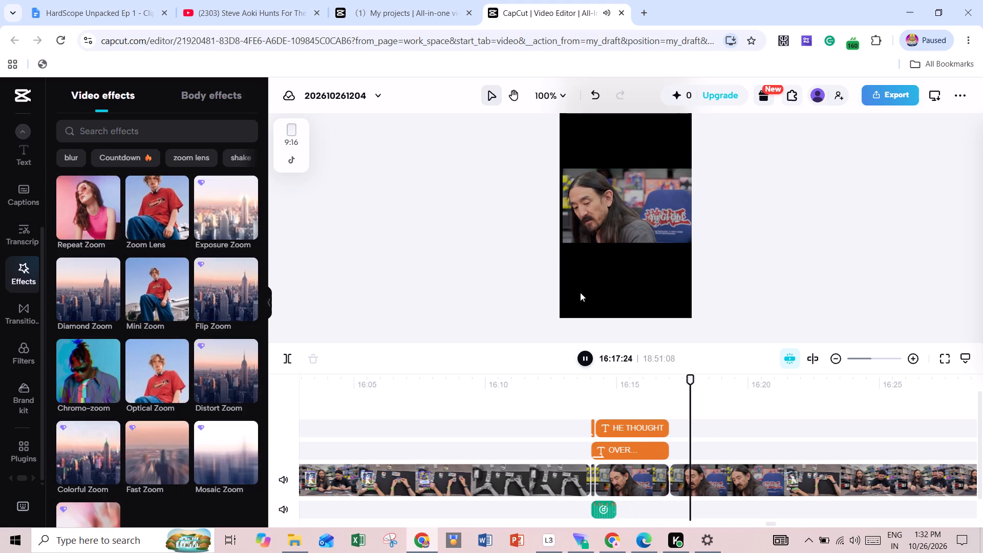
{"action": "left_click", "coordinate": [593, 412]}
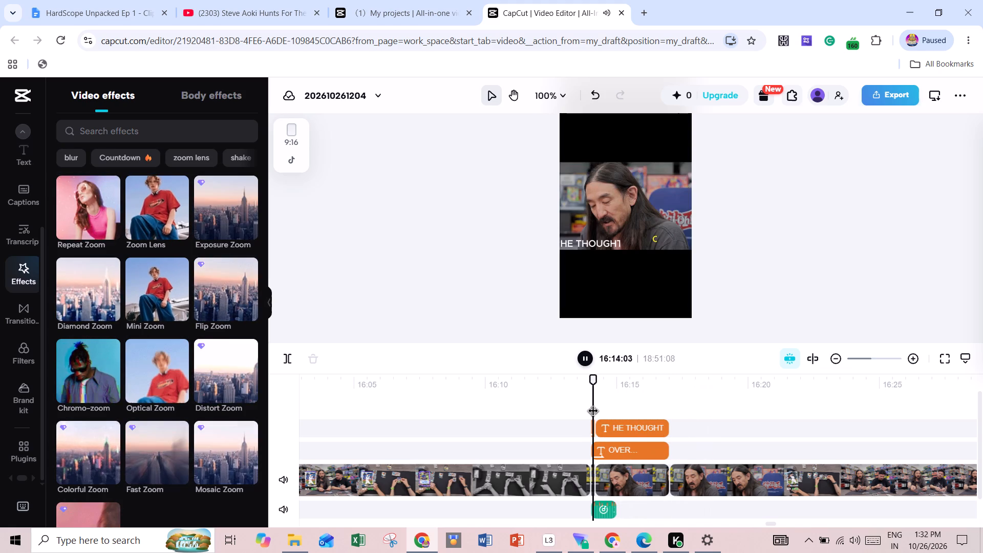
{"action": "left_click_drag", "start_coordinate": [622, 378], "coordinate": [616, 378]}
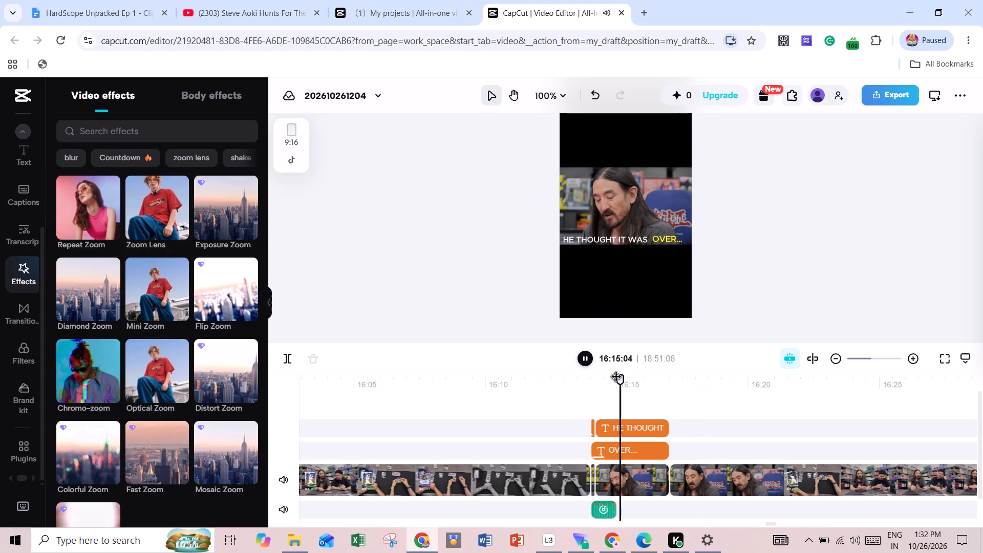
{"action": "left_click_drag", "start_coordinate": [616, 378], "coordinate": [582, 378]}
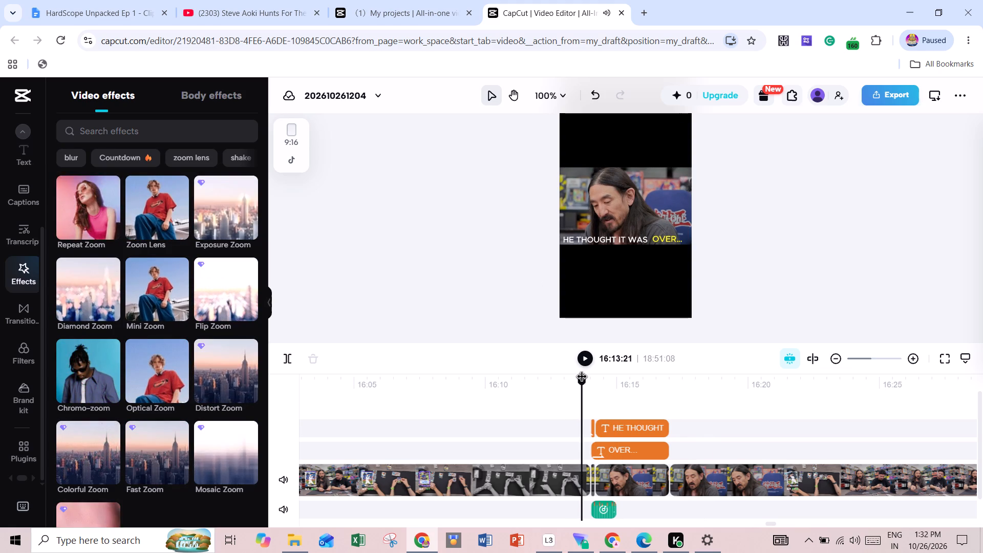
{"action": "left_click", "coordinate": [587, 357]}
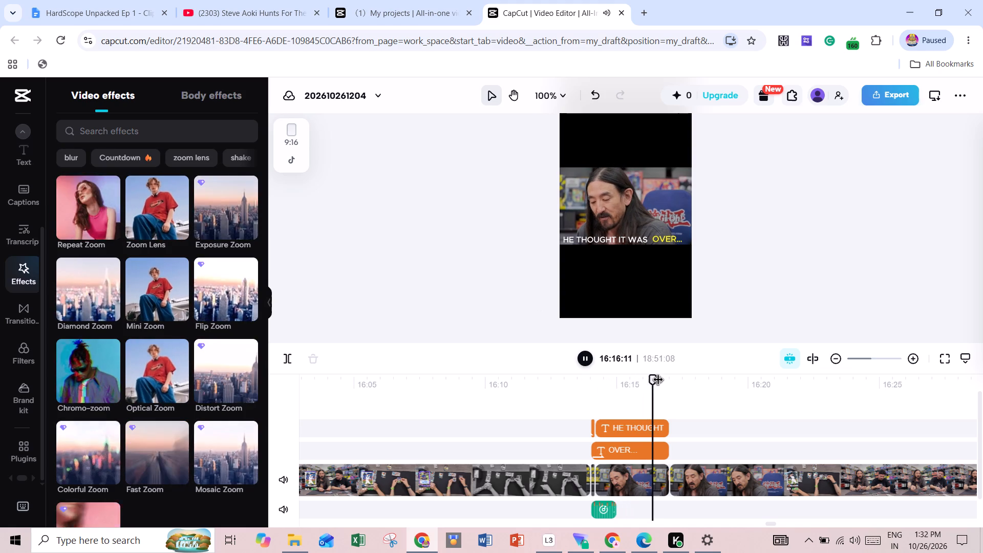
{"action": "left_click_drag", "start_coordinate": [658, 381], "coordinate": [610, 380]}
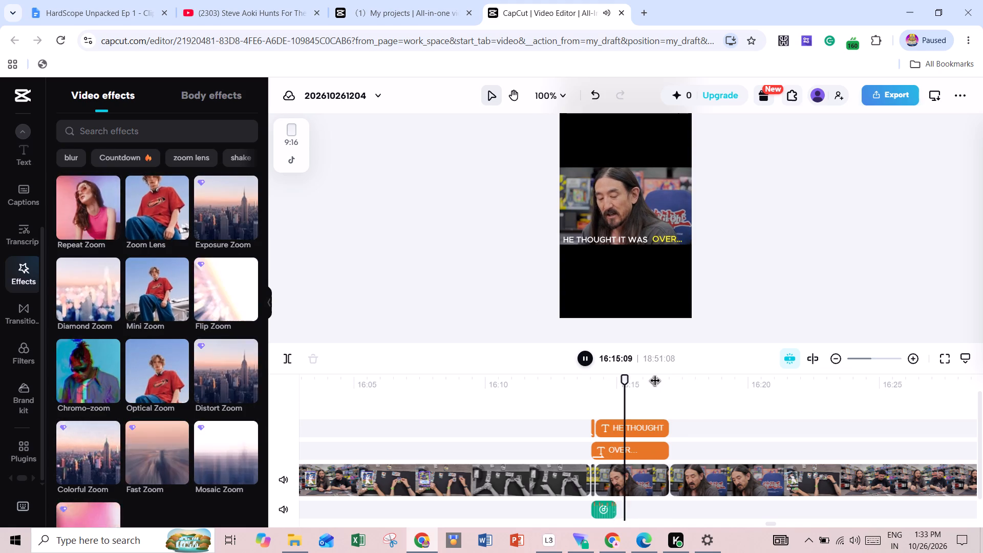
{"action": "left_click_drag", "start_coordinate": [659, 386], "coordinate": [581, 386]}
{"action": "left_click", "coordinate": [583, 360]}
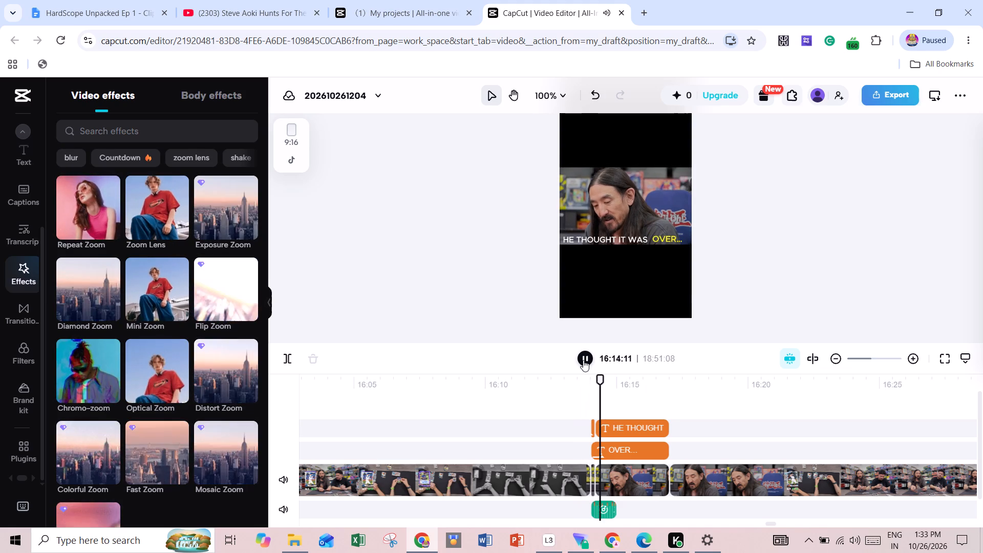
{"action": "left_click_drag", "start_coordinate": [635, 381], "coordinate": [605, 385]}
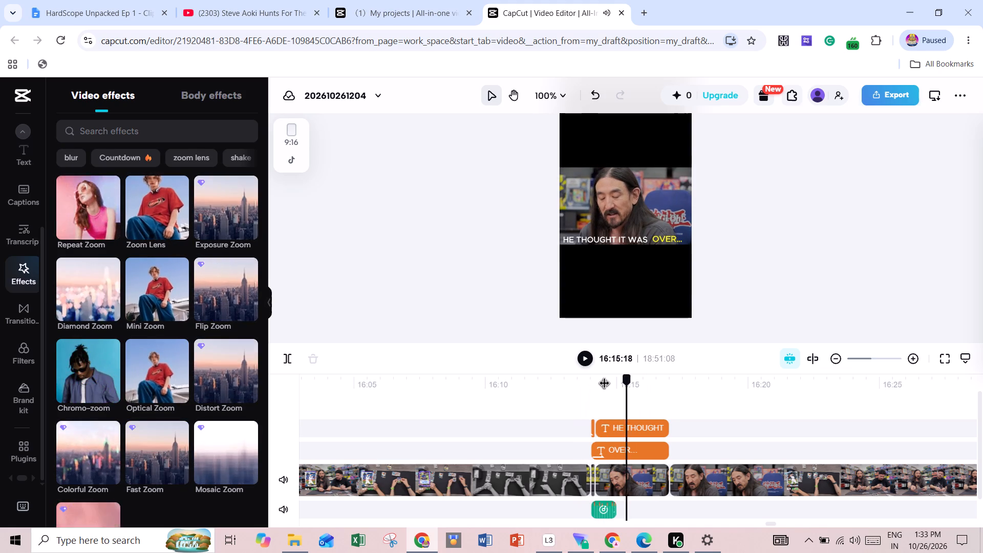
{"action": "left_click_drag", "start_coordinate": [605, 385], "coordinate": [578, 390]}
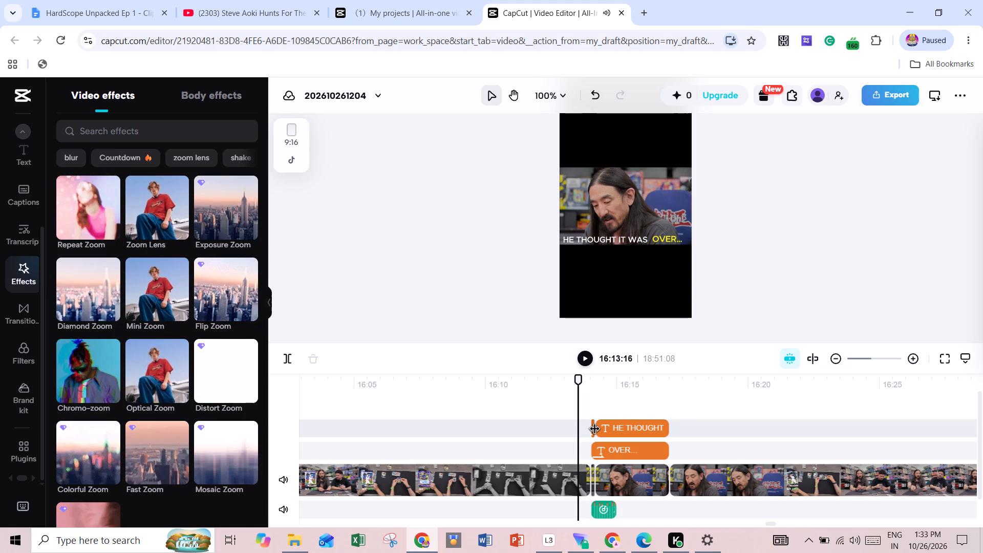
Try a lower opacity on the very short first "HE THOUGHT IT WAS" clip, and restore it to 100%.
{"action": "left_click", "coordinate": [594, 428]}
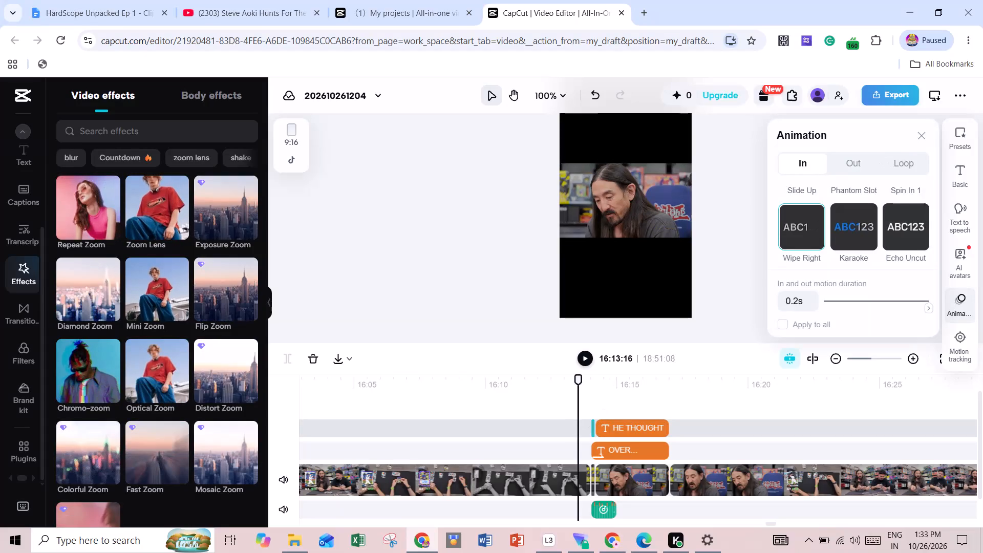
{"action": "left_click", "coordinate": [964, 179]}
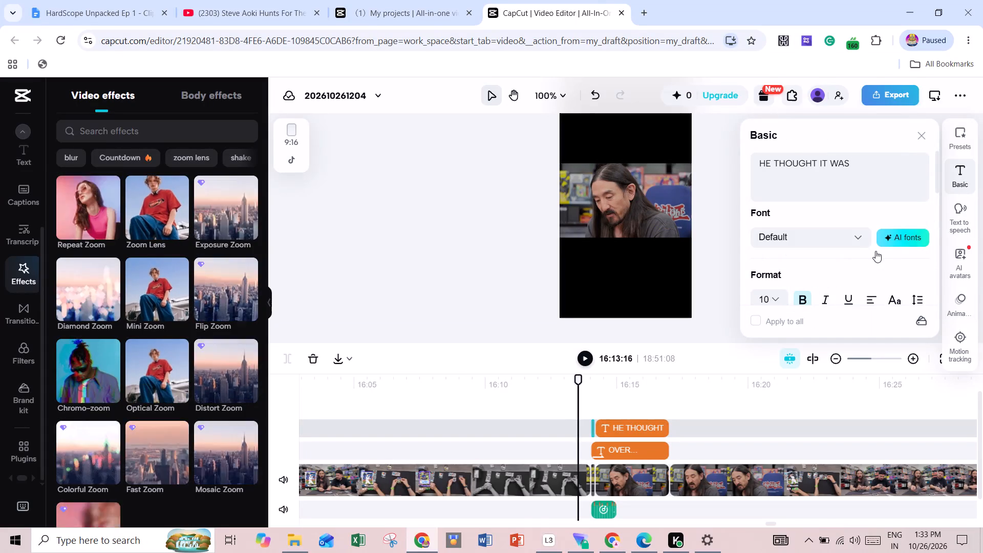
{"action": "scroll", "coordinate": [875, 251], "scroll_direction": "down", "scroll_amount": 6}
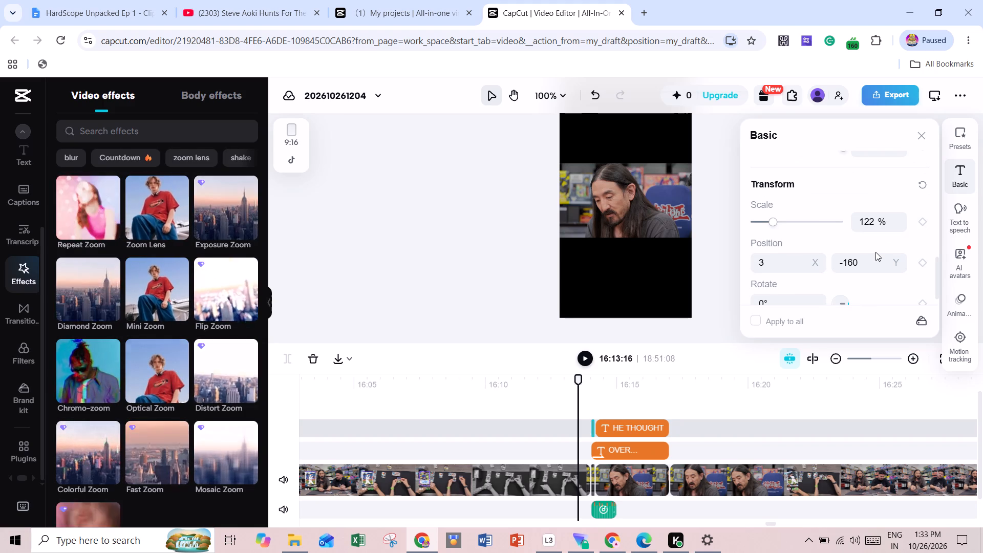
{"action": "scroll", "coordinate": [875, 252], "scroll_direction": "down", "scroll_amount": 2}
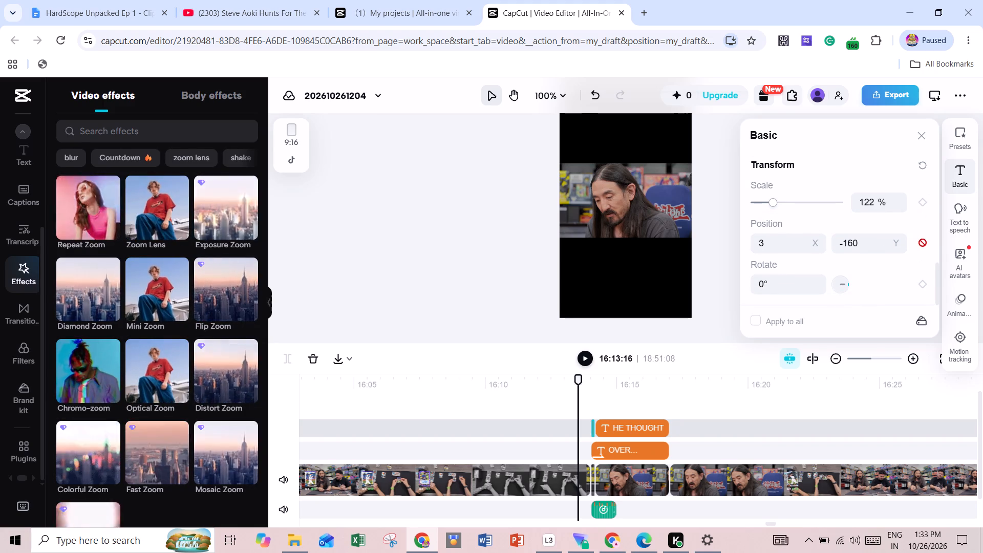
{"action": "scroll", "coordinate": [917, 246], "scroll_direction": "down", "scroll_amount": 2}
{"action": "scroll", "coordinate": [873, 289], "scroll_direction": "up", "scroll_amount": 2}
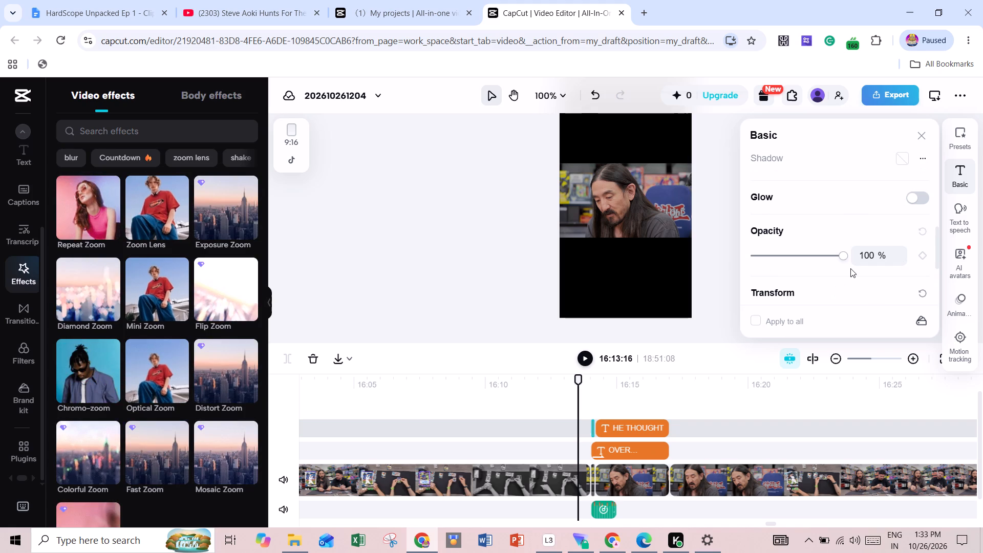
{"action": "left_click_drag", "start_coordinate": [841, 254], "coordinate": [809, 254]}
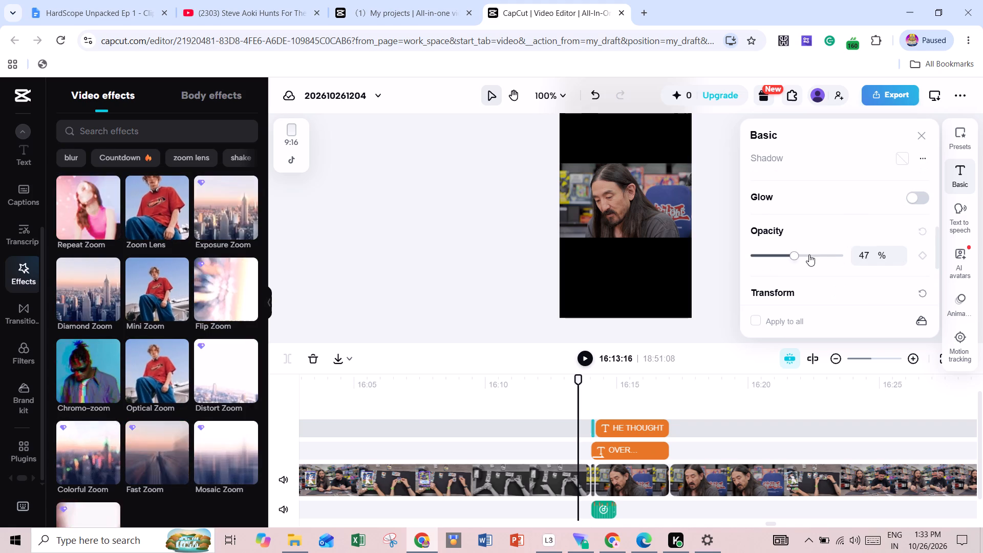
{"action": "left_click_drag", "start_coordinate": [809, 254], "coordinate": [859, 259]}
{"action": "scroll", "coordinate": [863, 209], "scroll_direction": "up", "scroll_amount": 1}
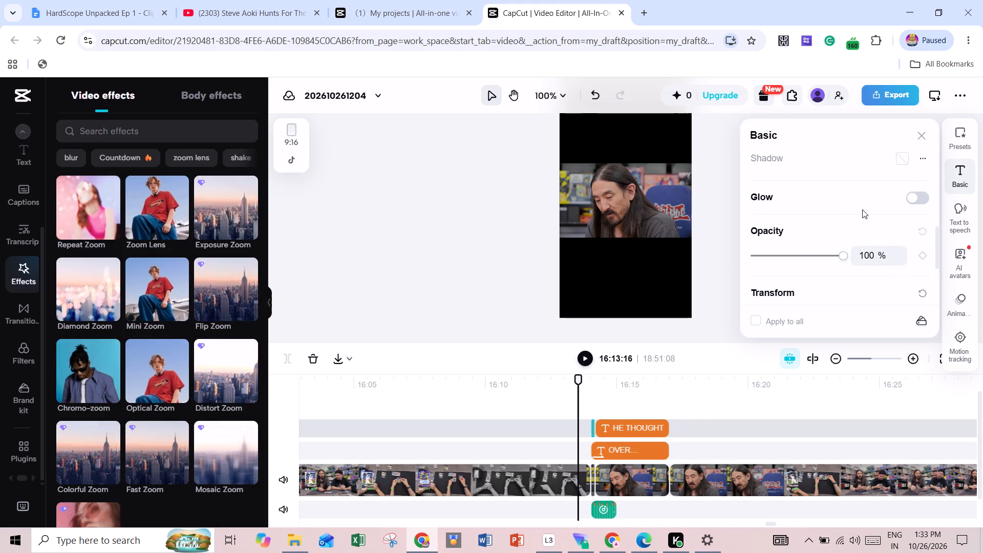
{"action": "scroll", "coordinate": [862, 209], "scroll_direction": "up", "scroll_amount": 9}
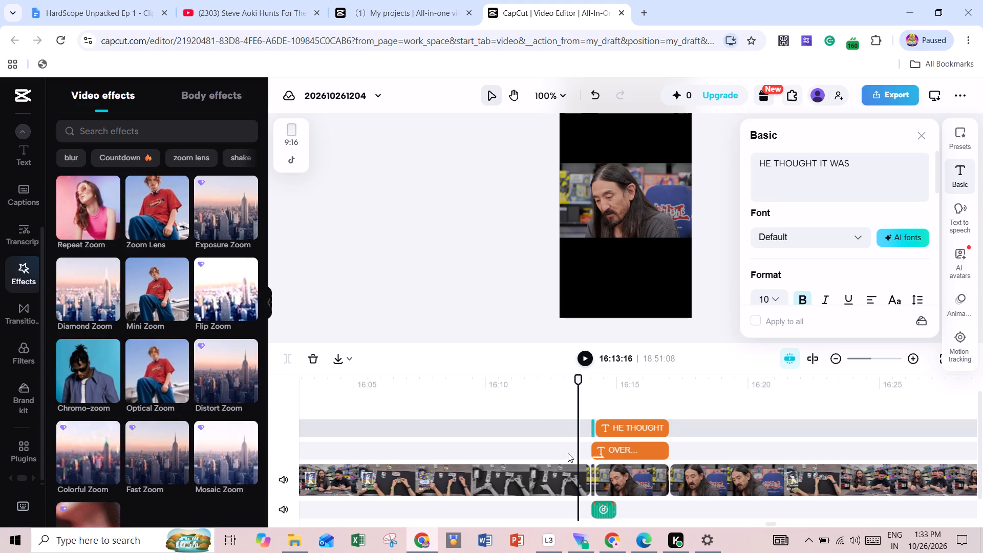
Select the sound effect under the hook text and replay the hook to check how it sounds with the text.
{"action": "left_click", "coordinate": [605, 517]}
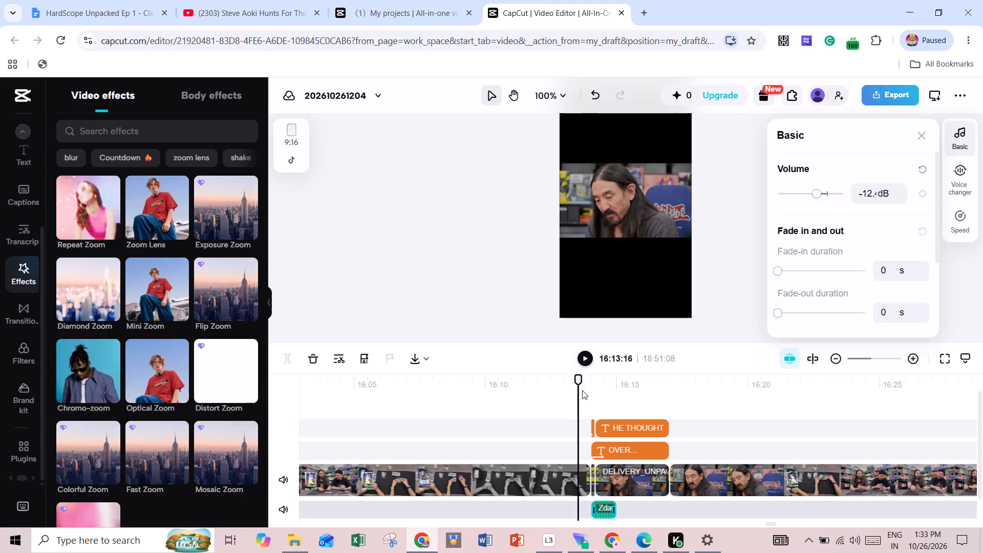
{"action": "left_click", "coordinate": [582, 355]}
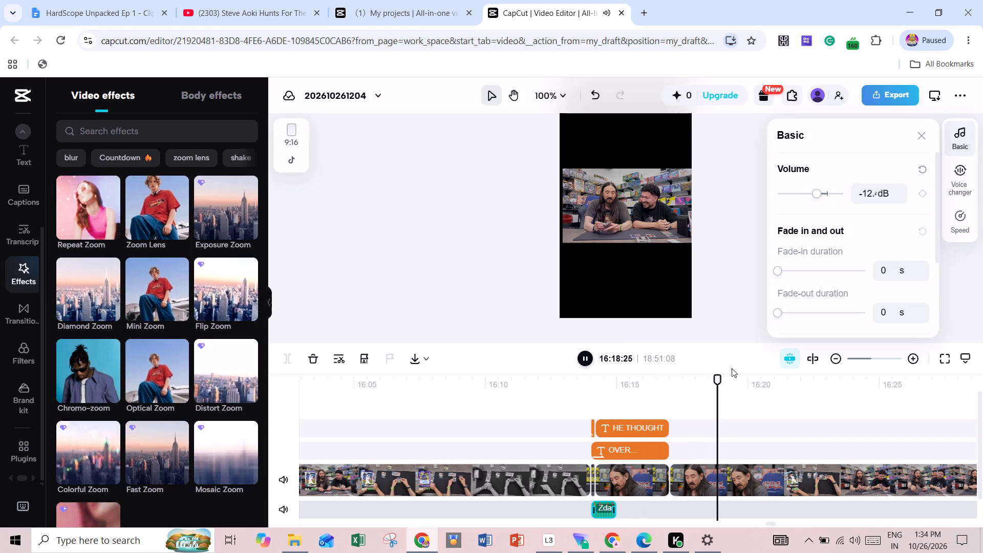
{"action": "left_click_drag", "start_coordinate": [727, 377], "coordinate": [598, 364]}
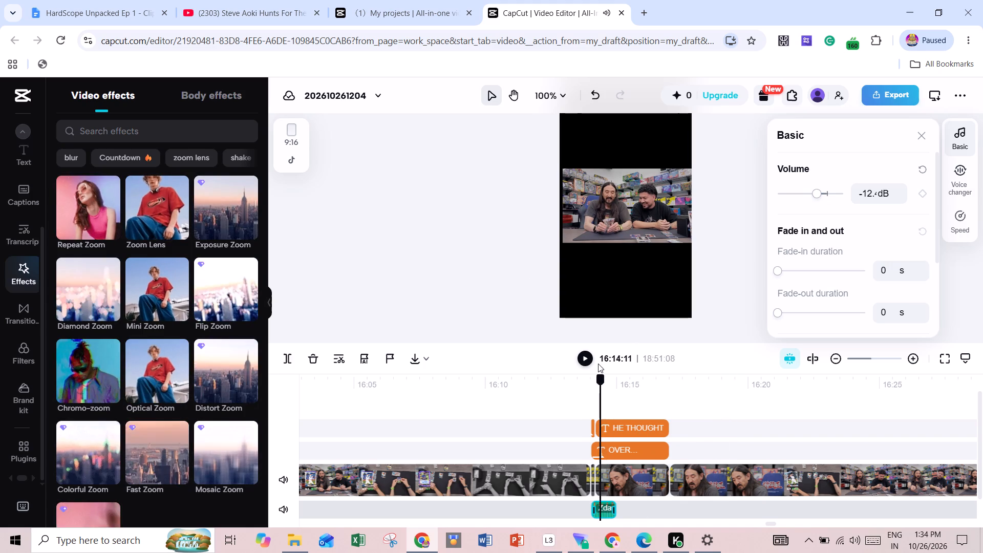
{"action": "left_click_drag", "start_coordinate": [598, 364], "coordinate": [586, 365]}
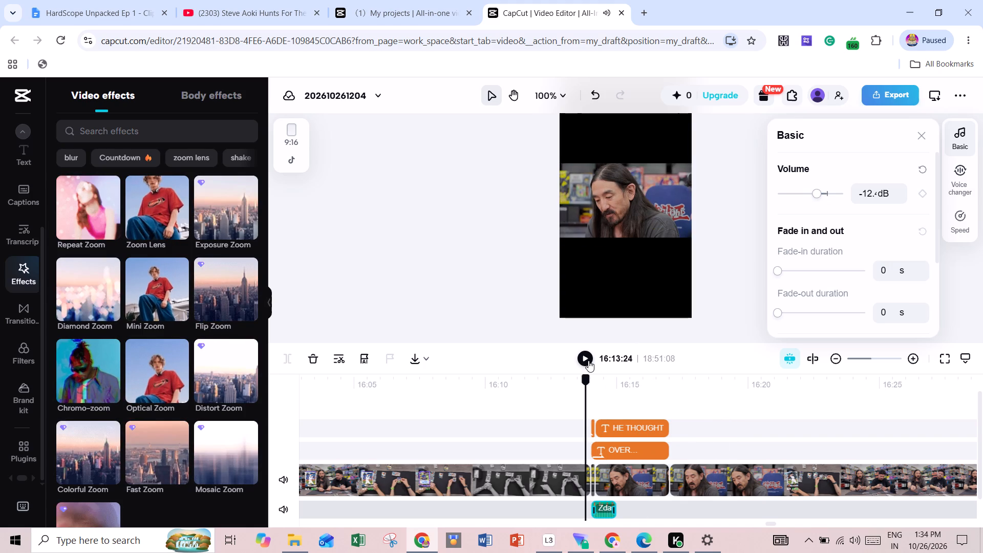
{"action": "left_click", "coordinate": [588, 359]}
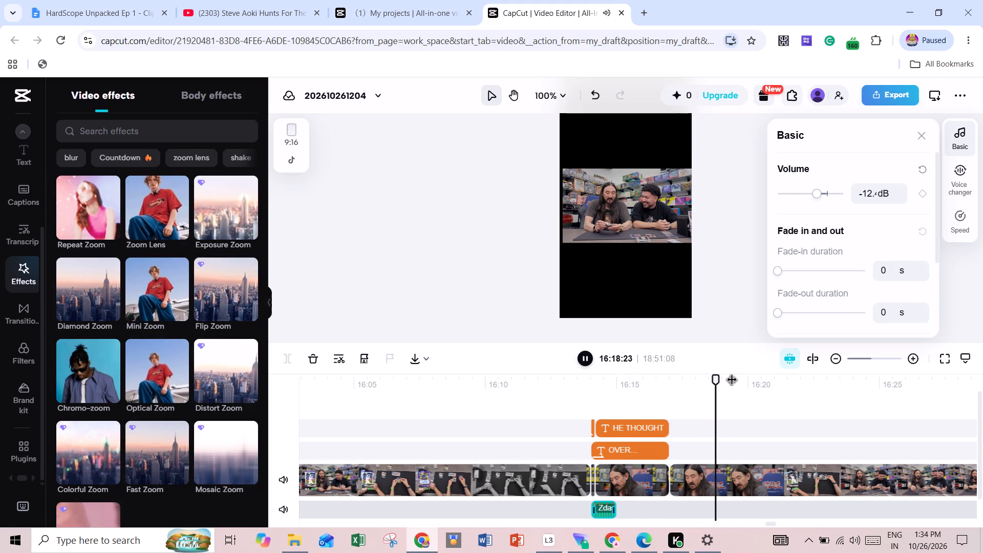
{"action": "left_click_drag", "start_coordinate": [732, 381], "coordinate": [584, 385]}
{"action": "left_click", "coordinate": [585, 362]}
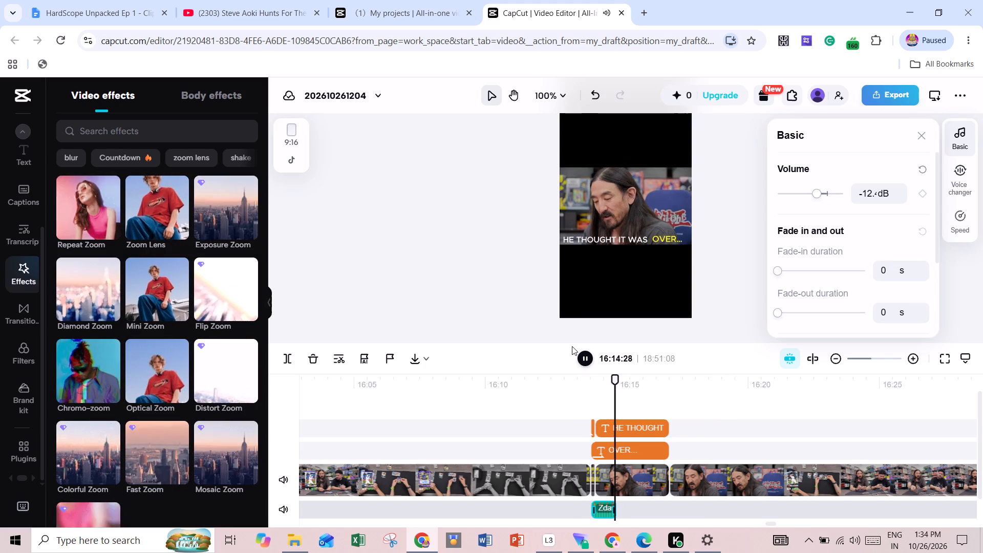
Scrub the playhead across the start of the hook around 16:14 to check how the text clips come in.
{"action": "left_click_drag", "start_coordinate": [625, 379], "coordinate": [590, 380]}
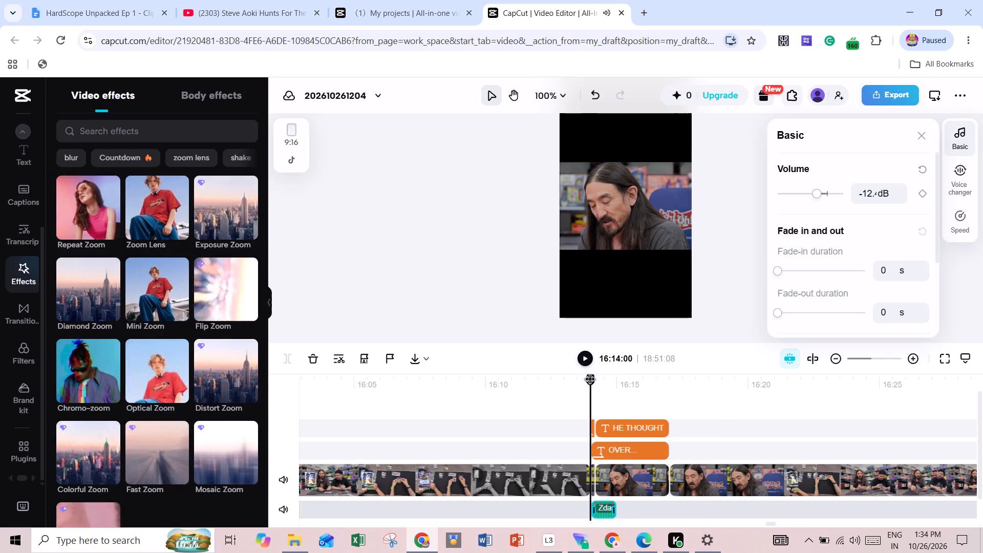
{"action": "left_click_drag", "start_coordinate": [590, 380], "coordinate": [597, 381]}
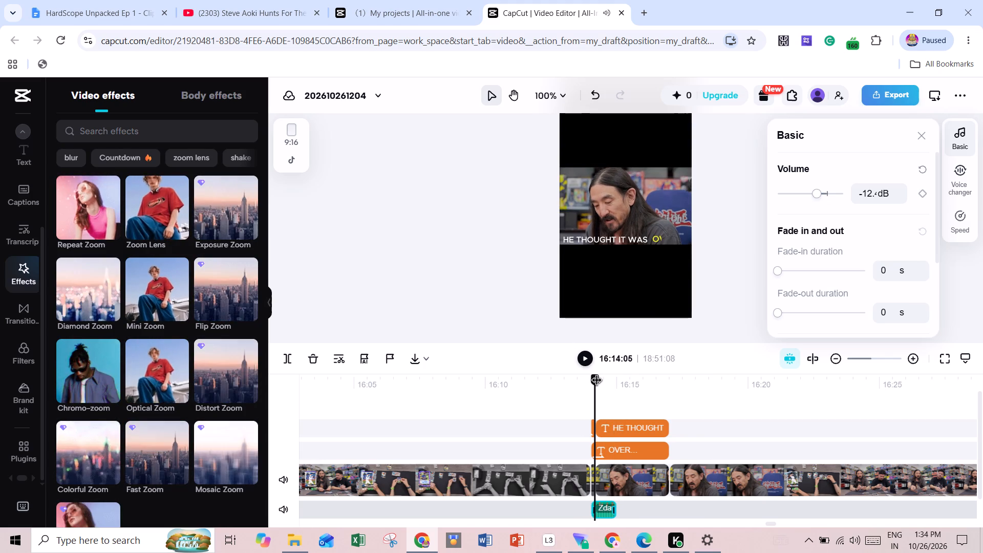
{"action": "left_click_drag", "start_coordinate": [597, 381], "coordinate": [587, 387]}
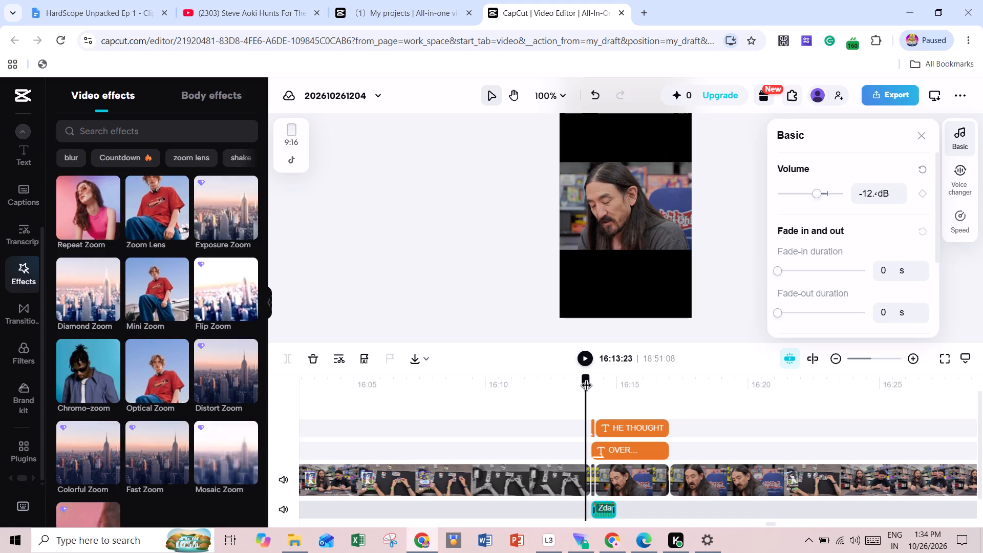
{"action": "left_click_drag", "start_coordinate": [587, 387], "coordinate": [588, 387]}
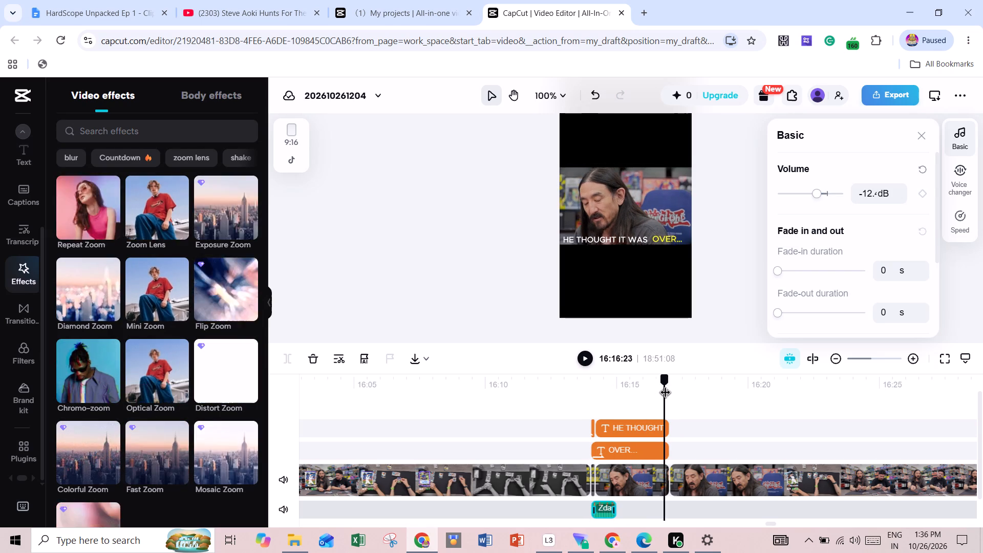
{"action": "left_click_drag", "start_coordinate": [666, 394], "coordinate": [668, 395]}
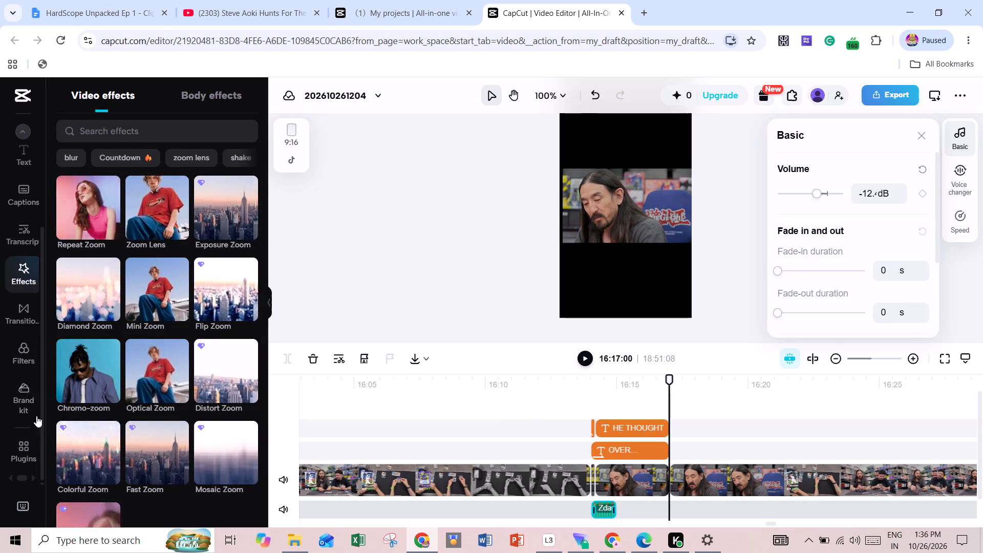
{"action": "left_click", "coordinate": [25, 159]}
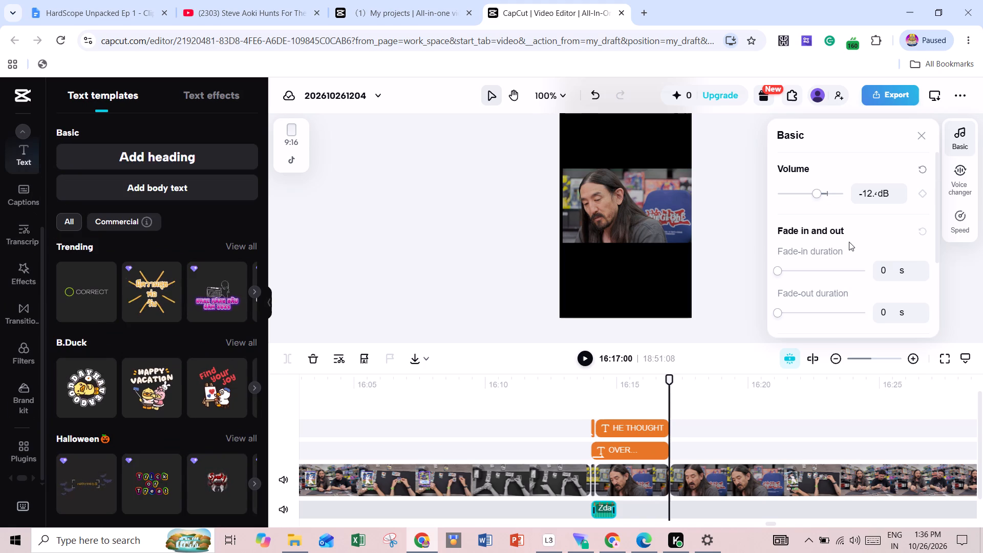
{"action": "scroll", "coordinate": [846, 243], "scroll_direction": "up", "scroll_amount": 9}
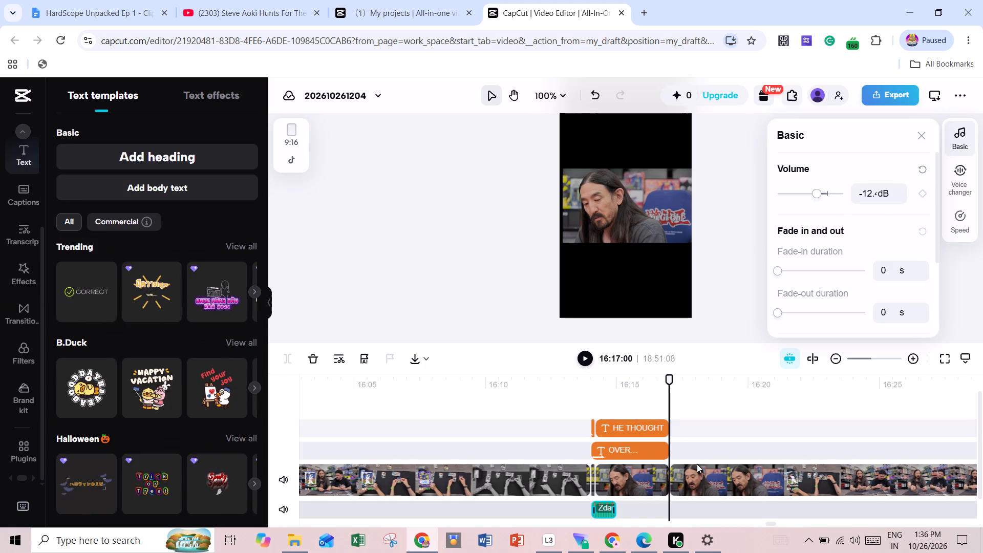
{"action": "left_click", "coordinate": [136, 185]}
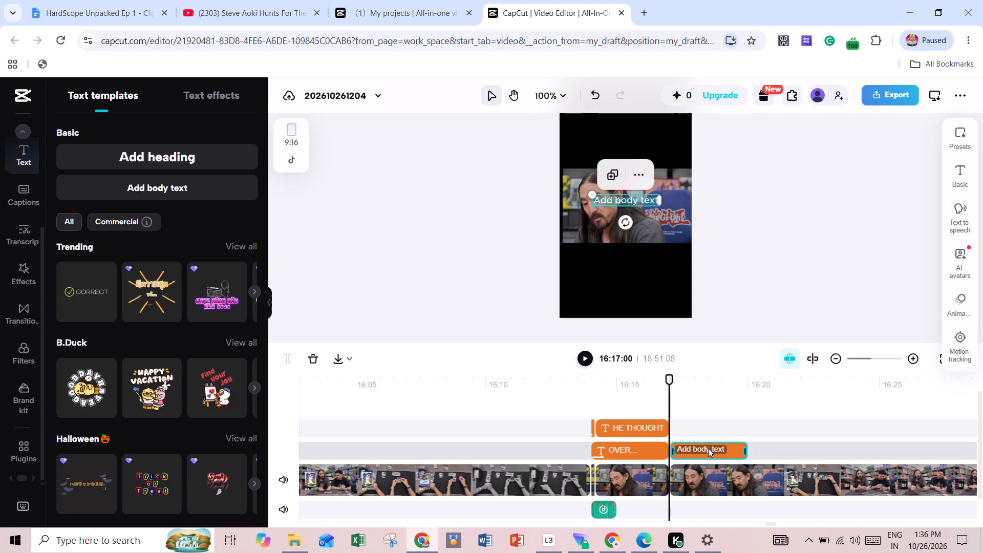
Replace the new layer's placeholder text with the copied "2. Build anticipation" entry.
{"action": "left_click", "coordinate": [957, 184]}
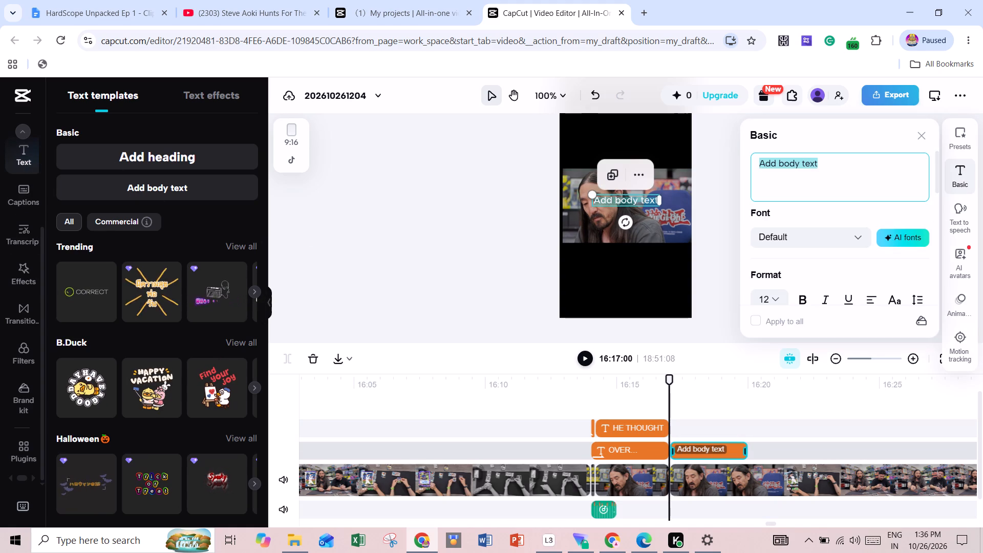
{"action": "key", "text": "BackSpace"}
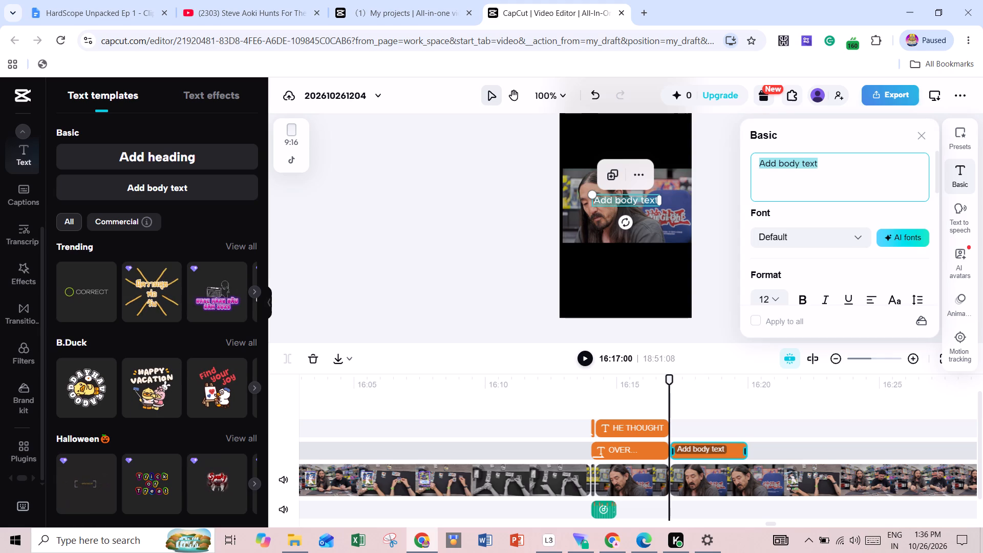
{"action": "key", "text": "ctrl+v"}
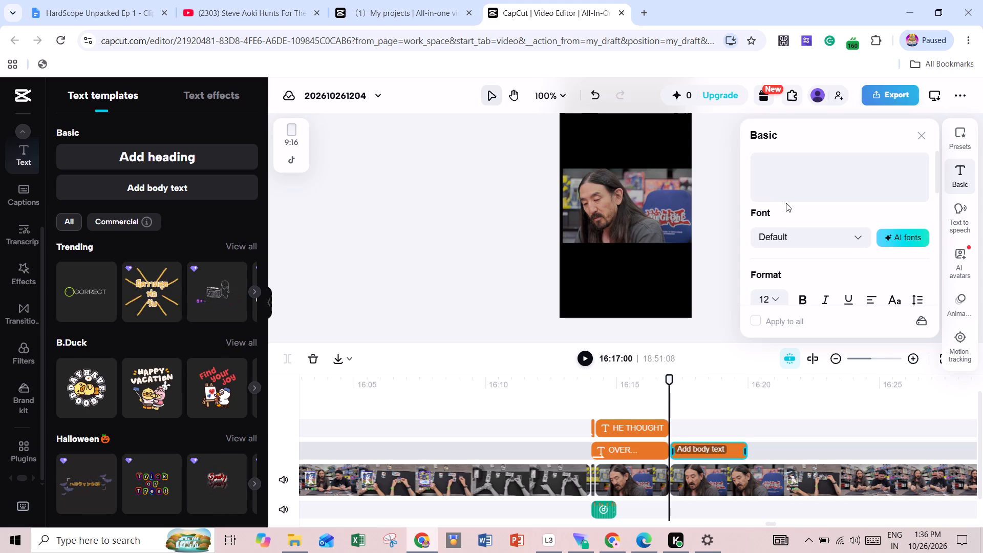
{"action": "right_click", "coordinate": [795, 168]}
{"action": "left_click", "coordinate": [826, 290]}
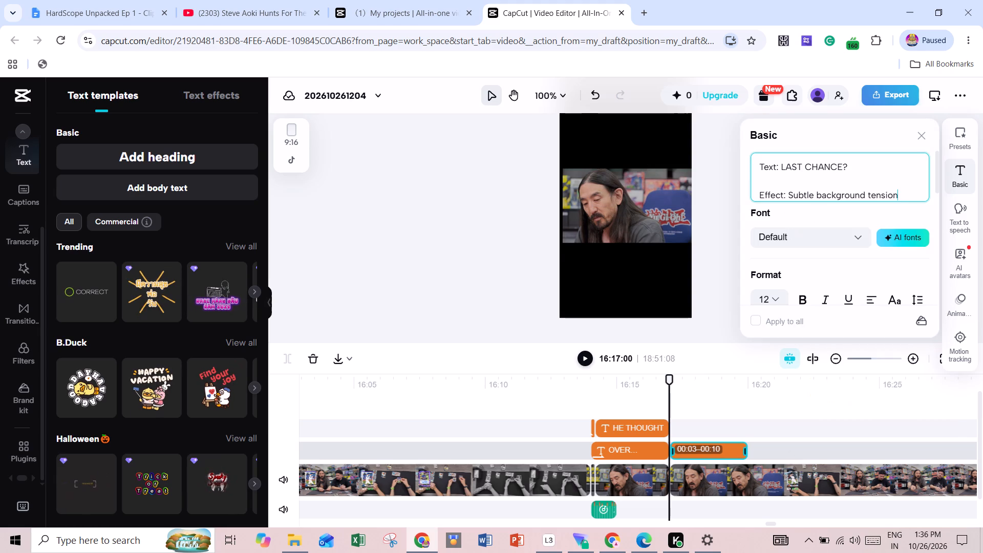
Delete the "Effect: Subtle background tension" line and the "Text:" label from the pasted layer text.
{"action": "left_click_drag", "start_coordinate": [760, 193], "coordinate": [899, 193]}
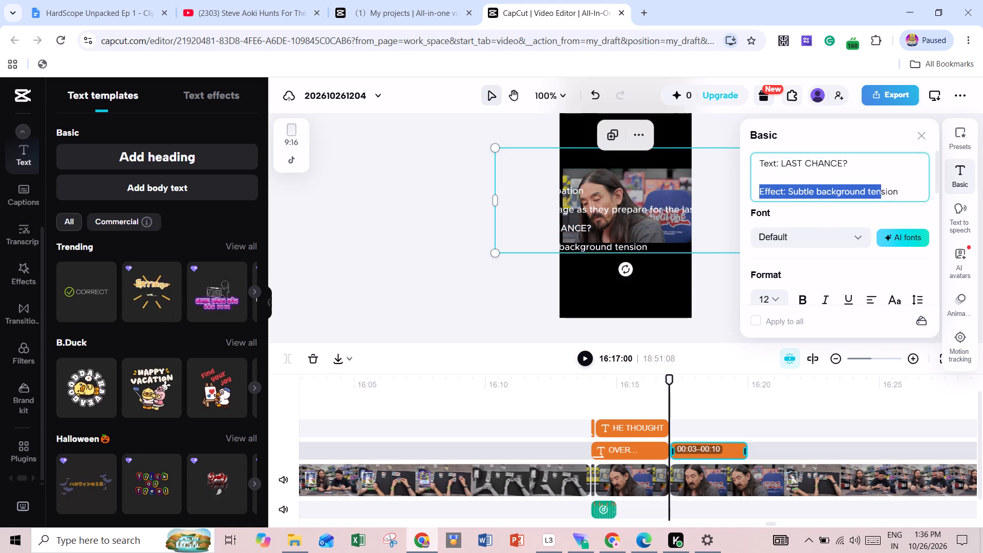
{"action": "left_click_drag", "start_coordinate": [899, 193], "coordinate": [901, 193]}
{"action": "key", "text": "BackSpace"}
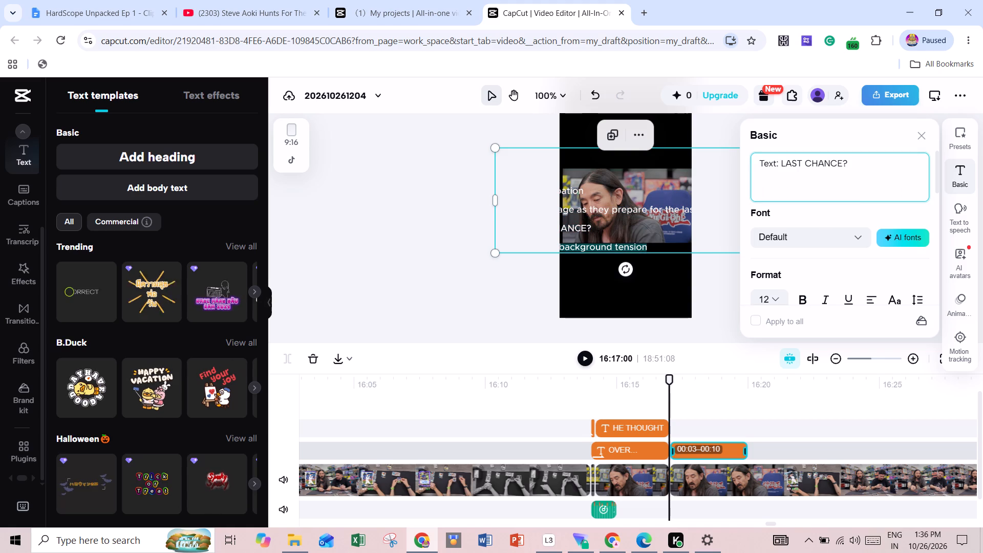
{"action": "left_click_drag", "start_coordinate": [781, 161], "coordinate": [757, 164]}
{"action": "key", "text": "BackSpace"}
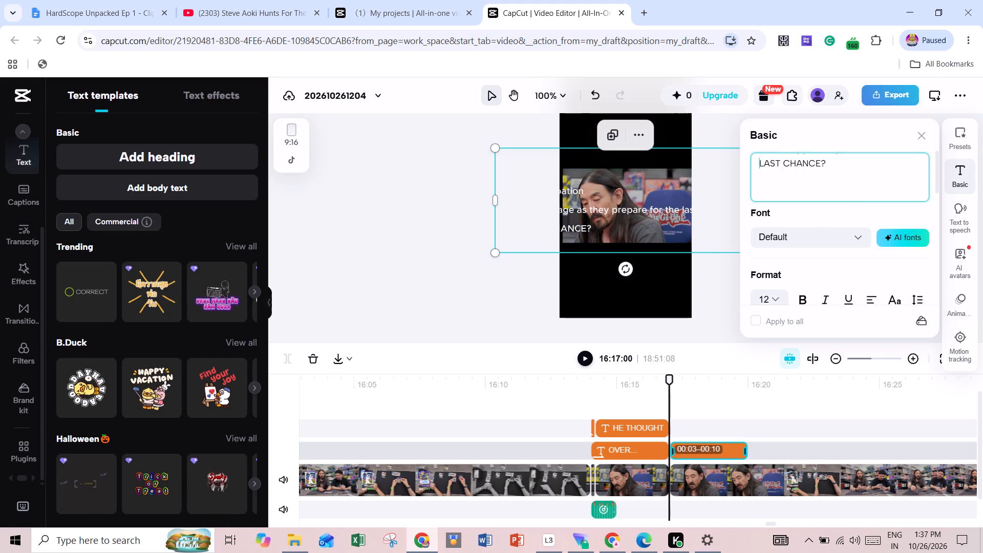
{"action": "left_click", "coordinate": [811, 194]}
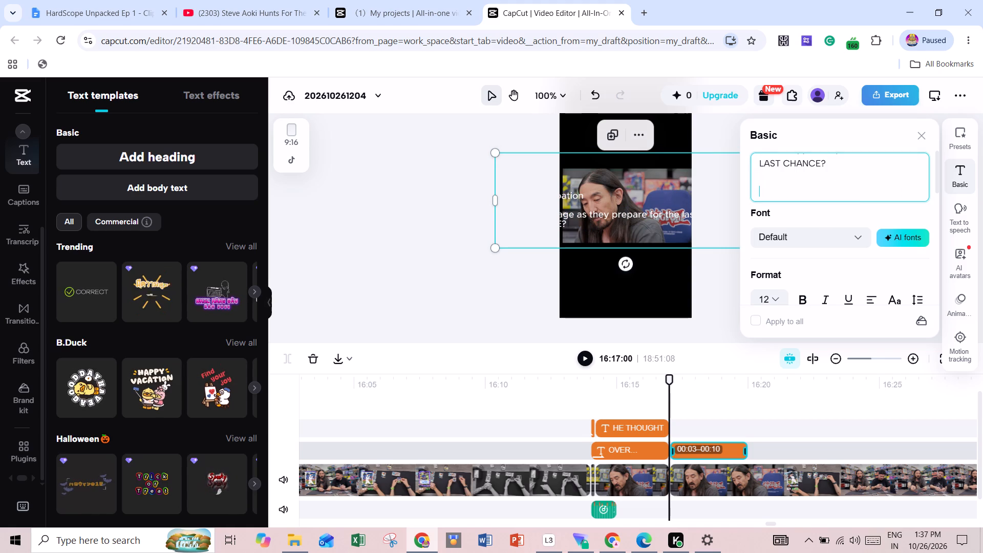
{"action": "left_click", "coordinate": [707, 271]}
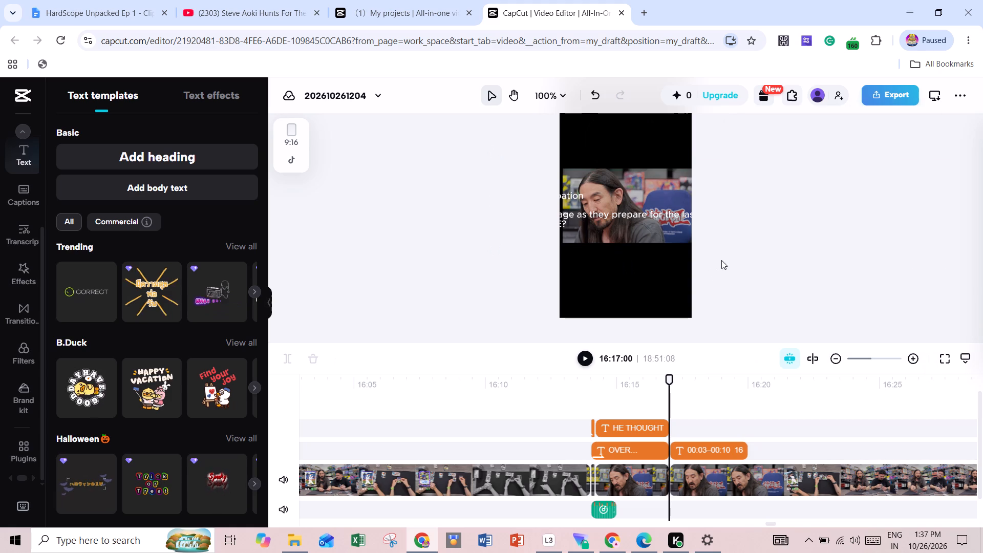
Remove the timings, heading, description and blank lines from the layer at 16:17, leaving only "LAST CHANCE?".
{"action": "left_click", "coordinate": [715, 457]}
{"action": "scroll", "coordinate": [821, 186], "scroll_direction": "up", "scroll_amount": 2}
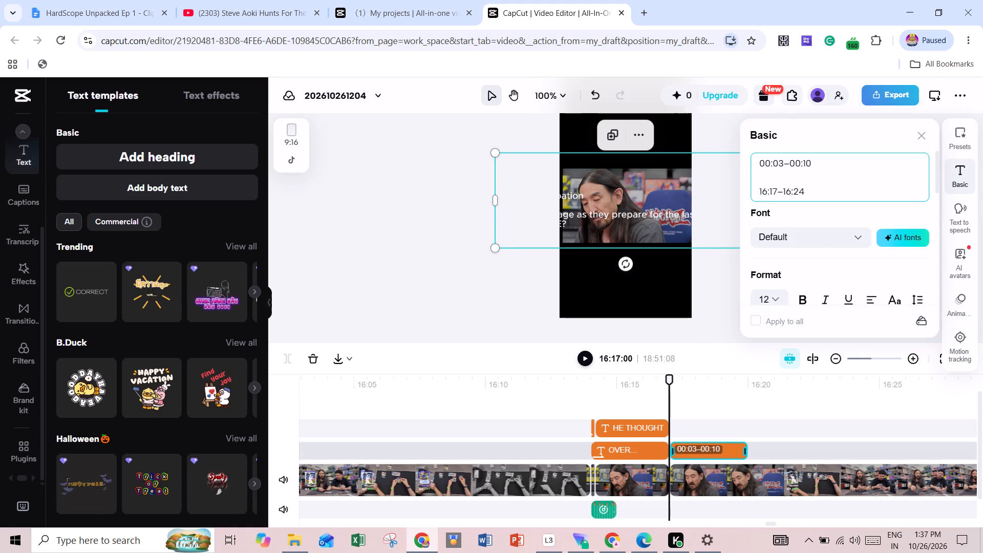
{"action": "scroll", "coordinate": [826, 186], "scroll_direction": "down", "scroll_amount": 3}
{"action": "scroll", "coordinate": [827, 190], "scroll_direction": "up", "scroll_amount": 2}
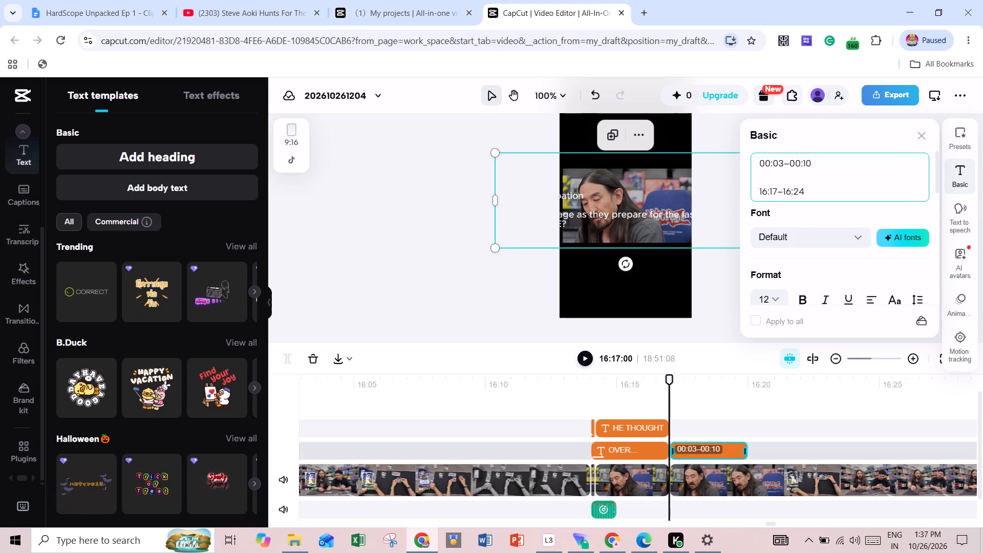
{"action": "scroll", "coordinate": [831, 197], "scroll_direction": "down", "scroll_amount": 2}
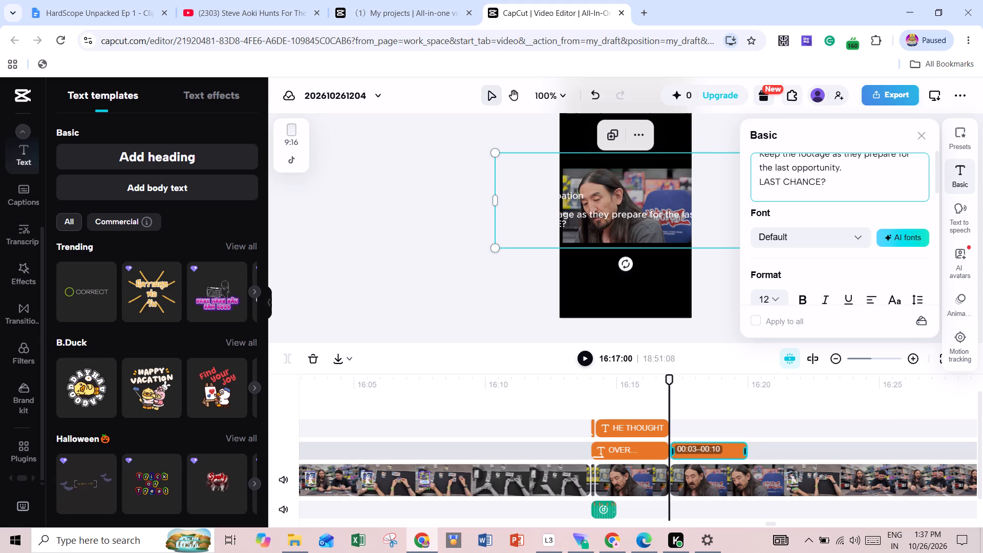
{"action": "left_click_drag", "start_coordinate": [845, 169], "coordinate": [751, 132]}
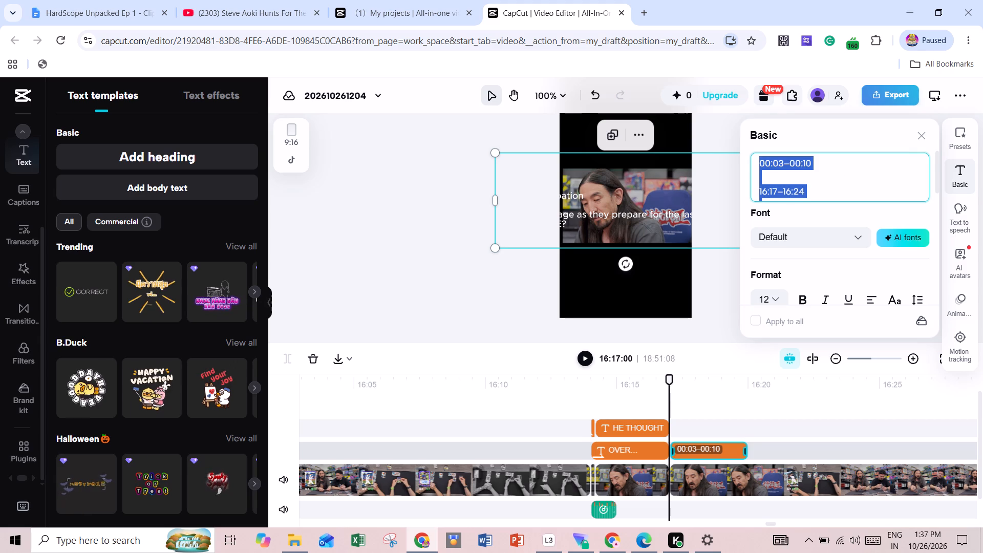
{"action": "left_click_drag", "start_coordinate": [751, 132], "coordinate": [750, 132]}
{"action": "key", "text": "BackSpace"}
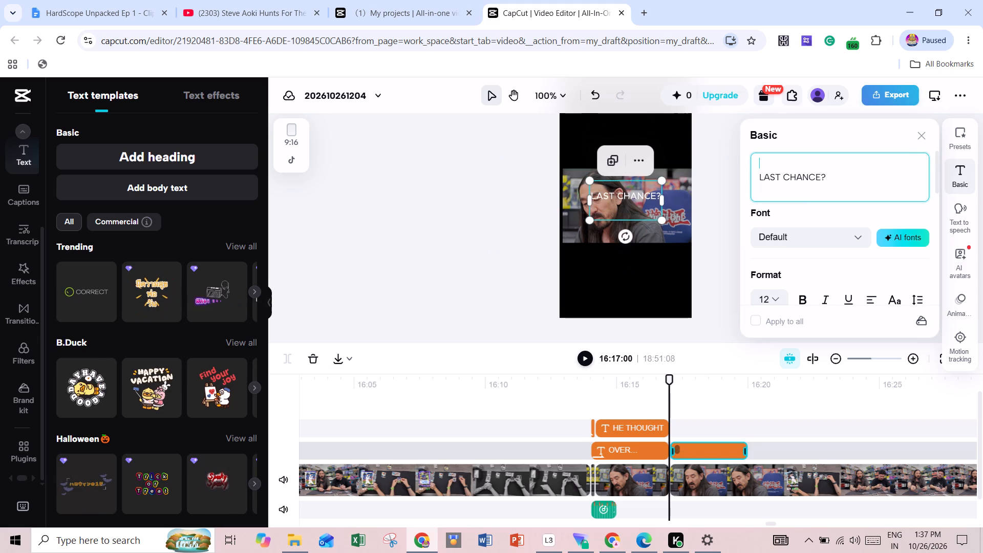
{"action": "left_click", "coordinate": [773, 169]}
{"action": "key", "text": "BackSpace"}
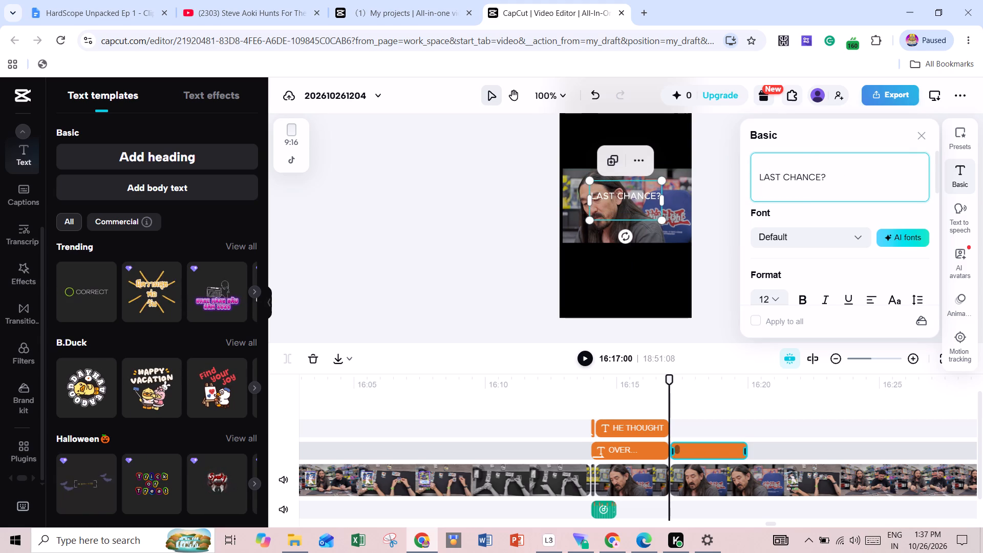
{"action": "left_click", "coordinate": [759, 178]}
{"action": "key", "text": "BackSpace"}
{"action": "key", "text": "BackSpace"}
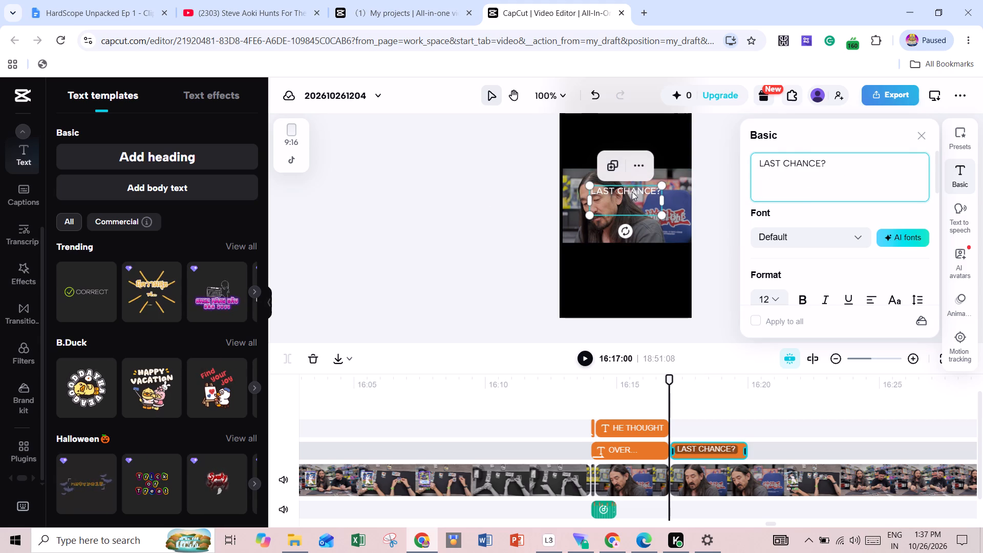
Move the "LAST CHANCE?" text down to the lower edge of the video image, roughly centred, and deselect it.
{"action": "left_click_drag", "start_coordinate": [632, 192], "coordinate": [618, 239]}
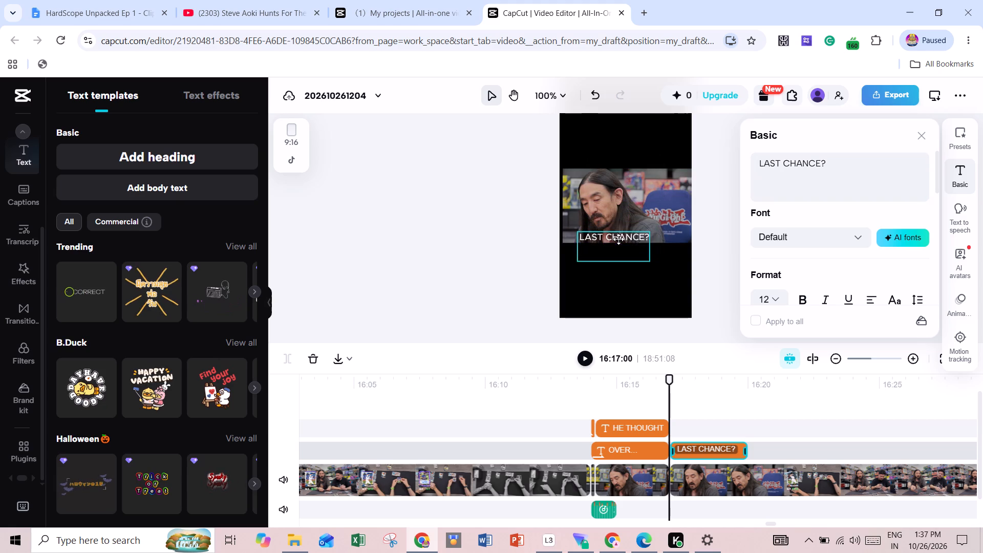
{"action": "left_click_drag", "start_coordinate": [618, 239], "coordinate": [623, 237]}
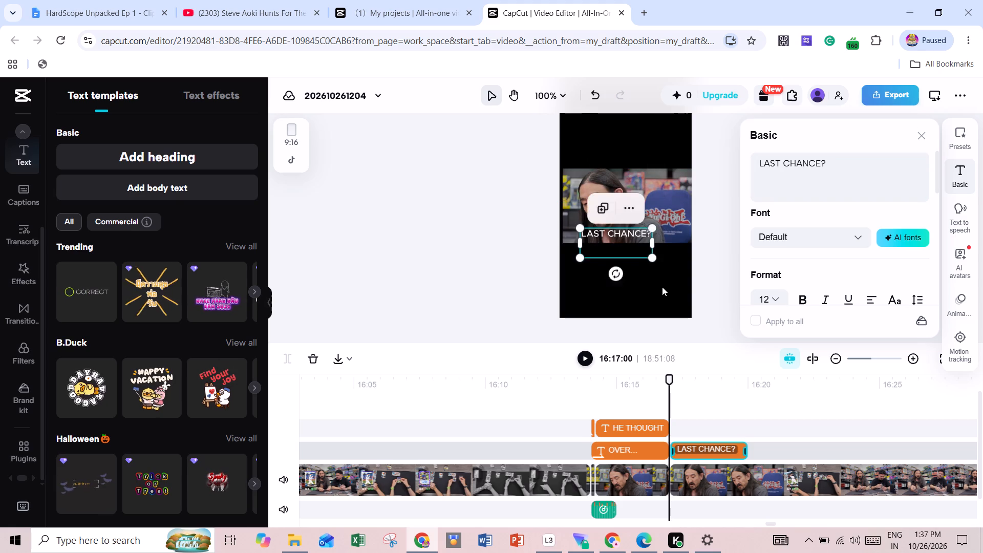
{"action": "left_click", "coordinate": [662, 287]}
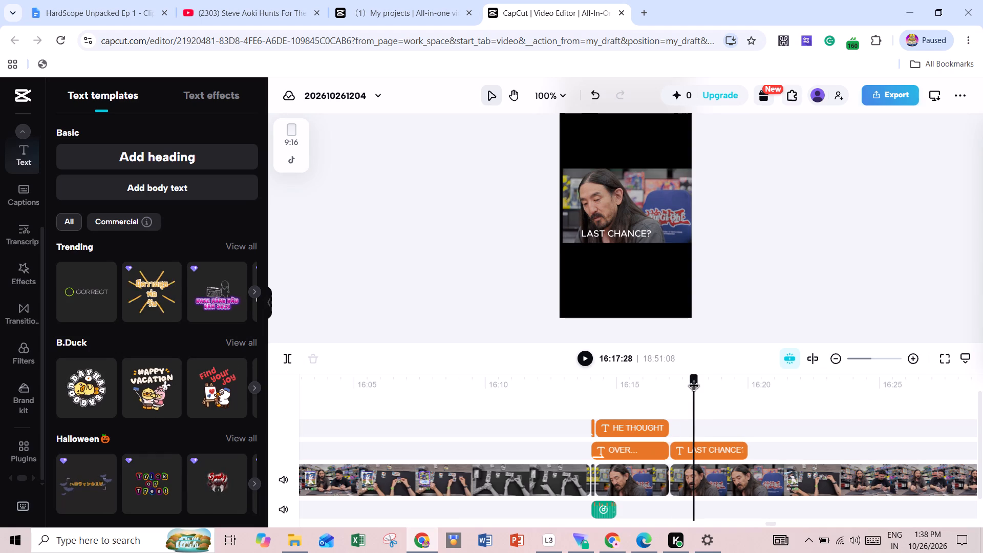
{"action": "left_click_drag", "start_coordinate": [694, 387], "coordinate": [709, 389]}
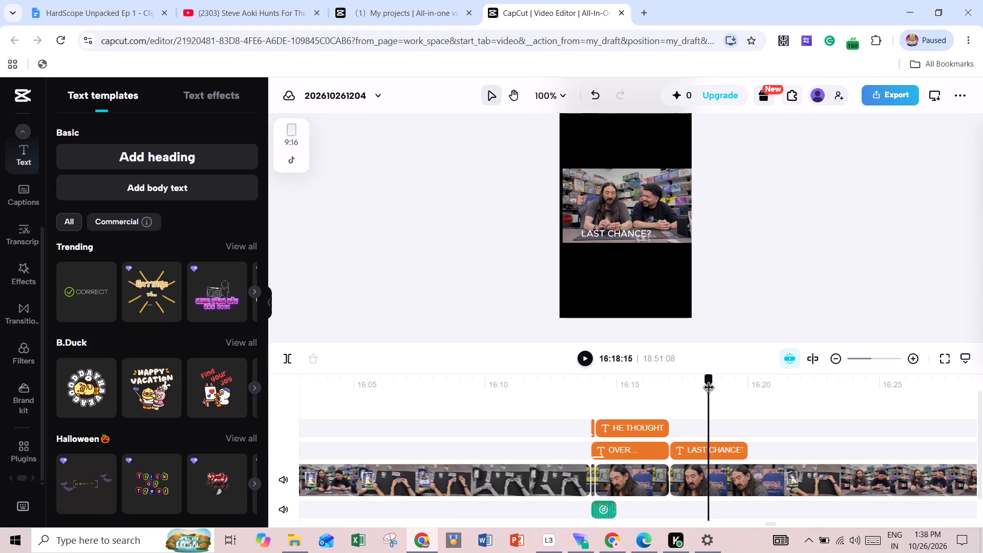
{"action": "left_click_drag", "start_coordinate": [709, 389], "coordinate": [718, 390]}
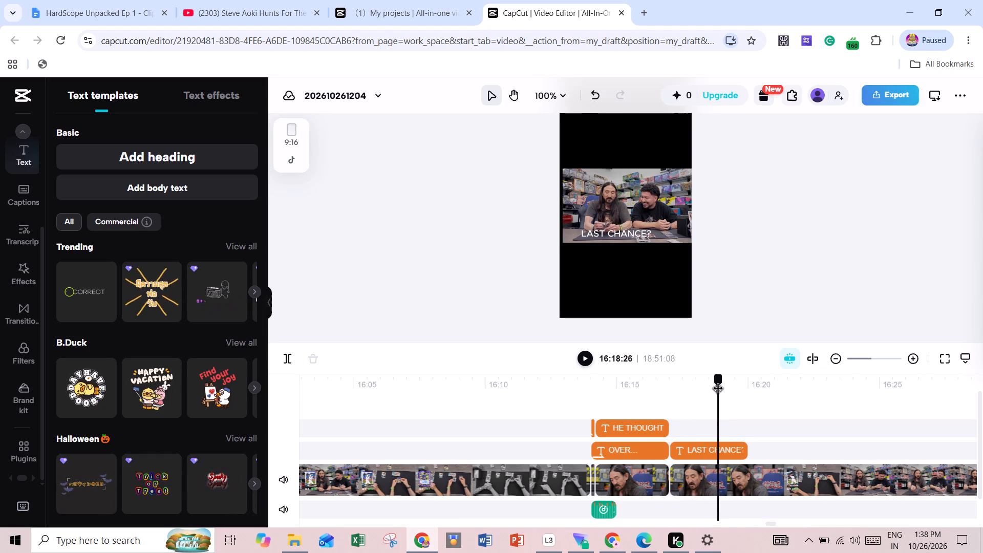
{"action": "left_click_drag", "start_coordinate": [718, 390], "coordinate": [725, 390]}
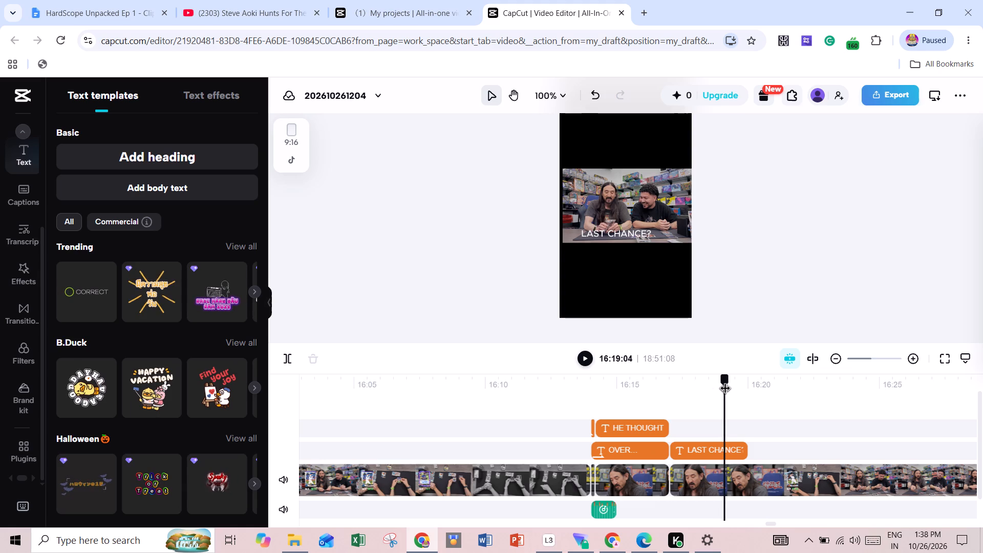
{"action": "left_click_drag", "start_coordinate": [725, 390], "coordinate": [729, 390]}
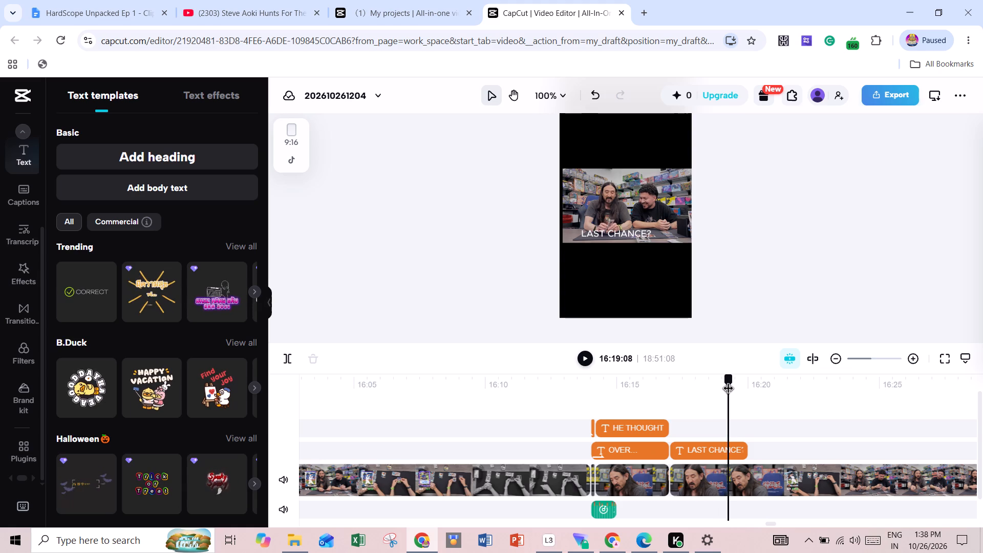
{"action": "left_click_drag", "start_coordinate": [729, 390], "coordinate": [734, 391]}
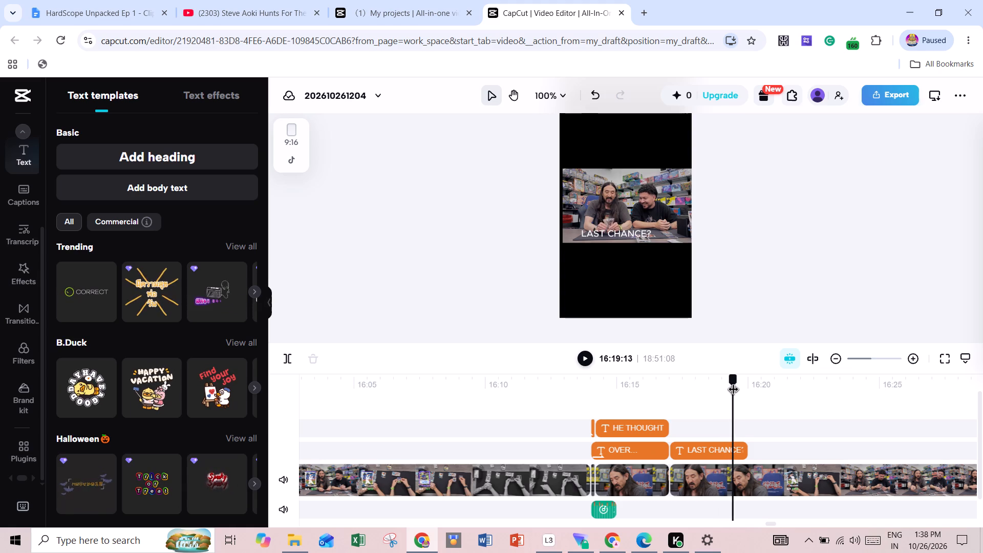
{"action": "left_click_drag", "start_coordinate": [734, 391], "coordinate": [736, 391]}
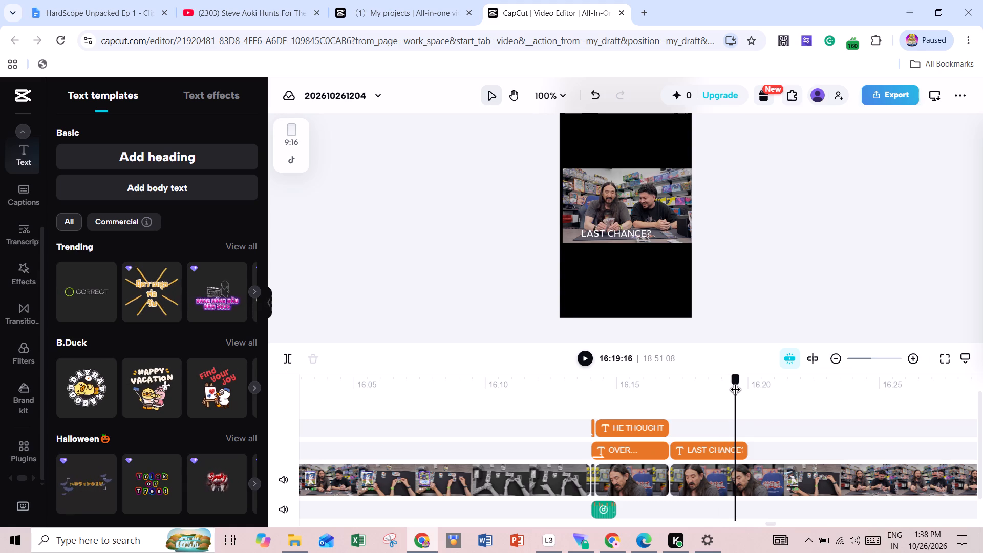
{"action": "left_click_drag", "start_coordinate": [736, 391], "coordinate": [737, 391]}
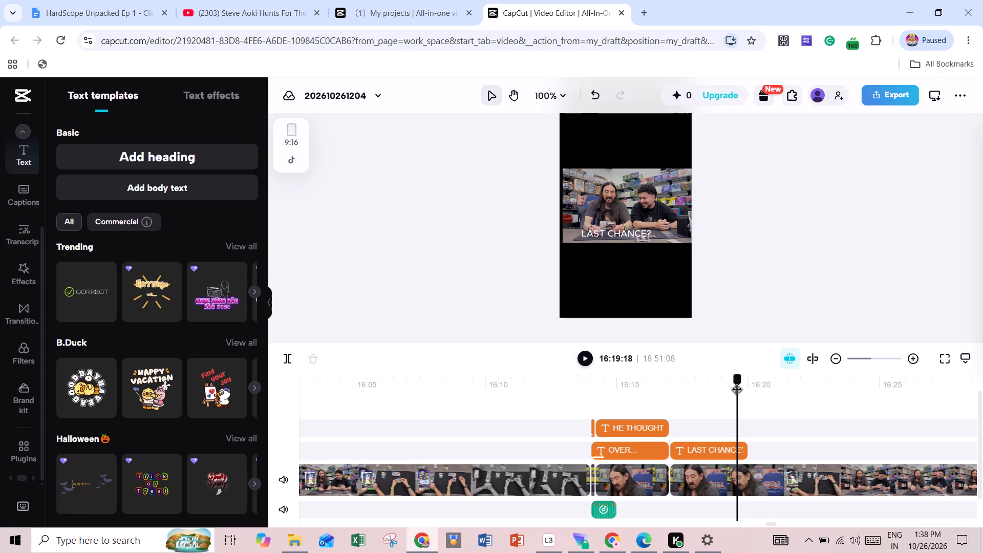
{"action": "left_click_drag", "start_coordinate": [737, 391], "coordinate": [739, 391]}
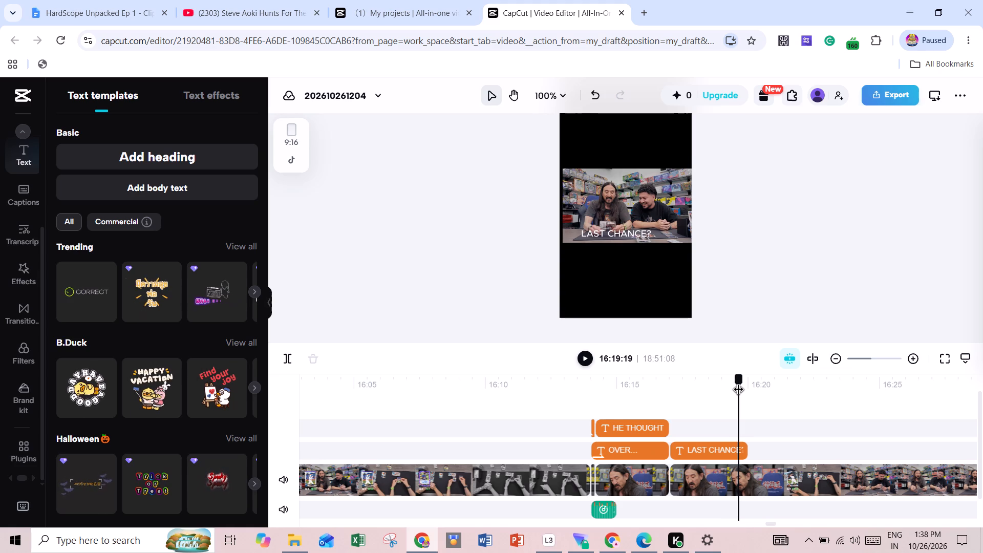
{"action": "left_click_drag", "start_coordinate": [739, 391], "coordinate": [739, 391]}
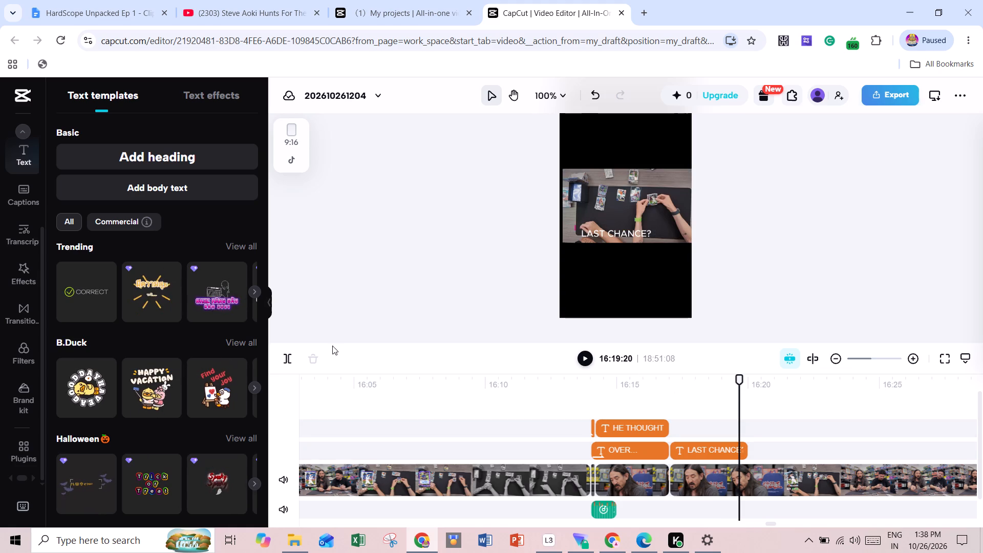
{"action": "left_click", "coordinate": [289, 356]}
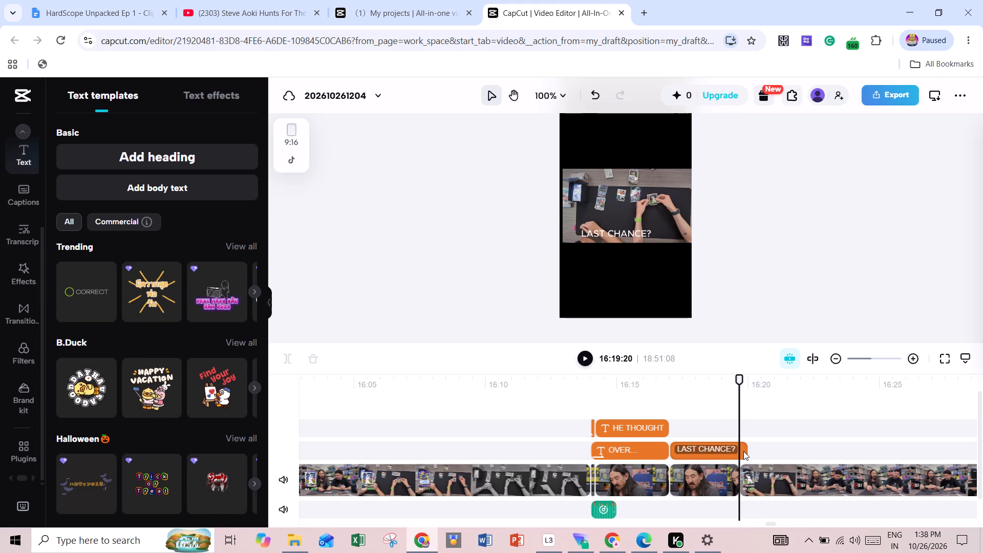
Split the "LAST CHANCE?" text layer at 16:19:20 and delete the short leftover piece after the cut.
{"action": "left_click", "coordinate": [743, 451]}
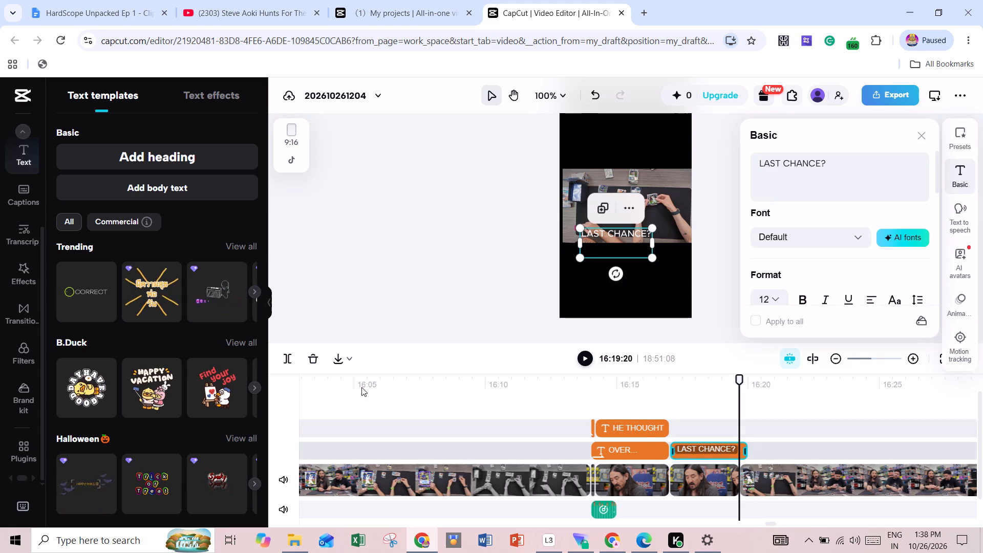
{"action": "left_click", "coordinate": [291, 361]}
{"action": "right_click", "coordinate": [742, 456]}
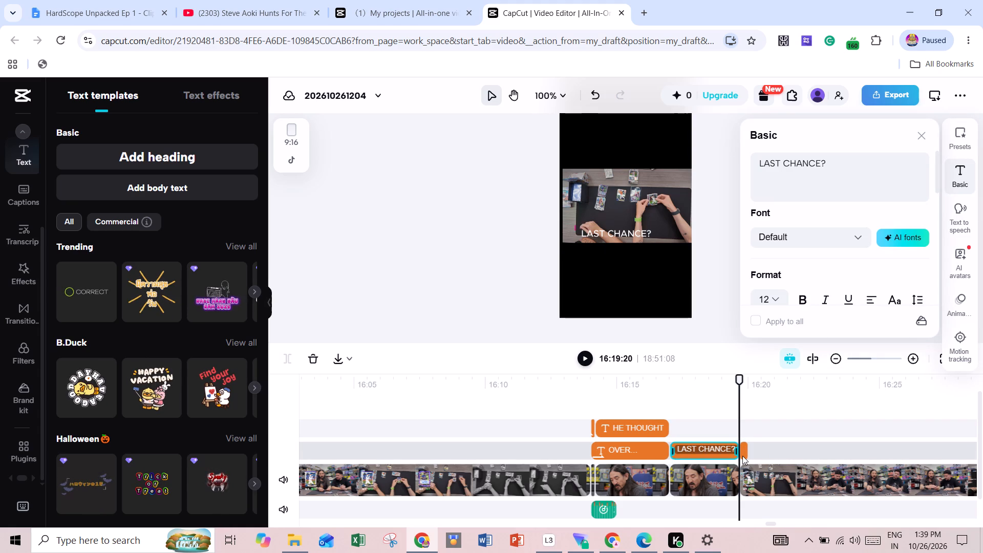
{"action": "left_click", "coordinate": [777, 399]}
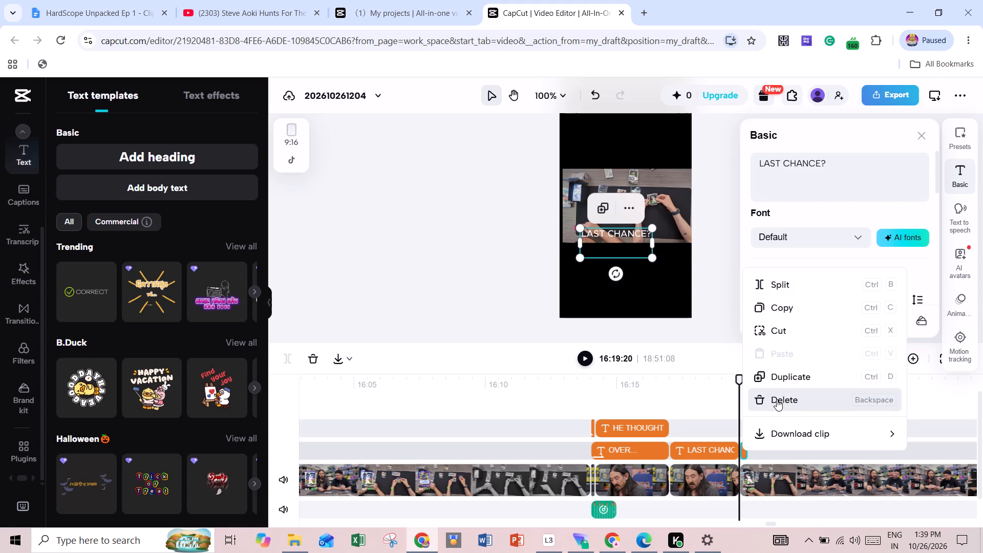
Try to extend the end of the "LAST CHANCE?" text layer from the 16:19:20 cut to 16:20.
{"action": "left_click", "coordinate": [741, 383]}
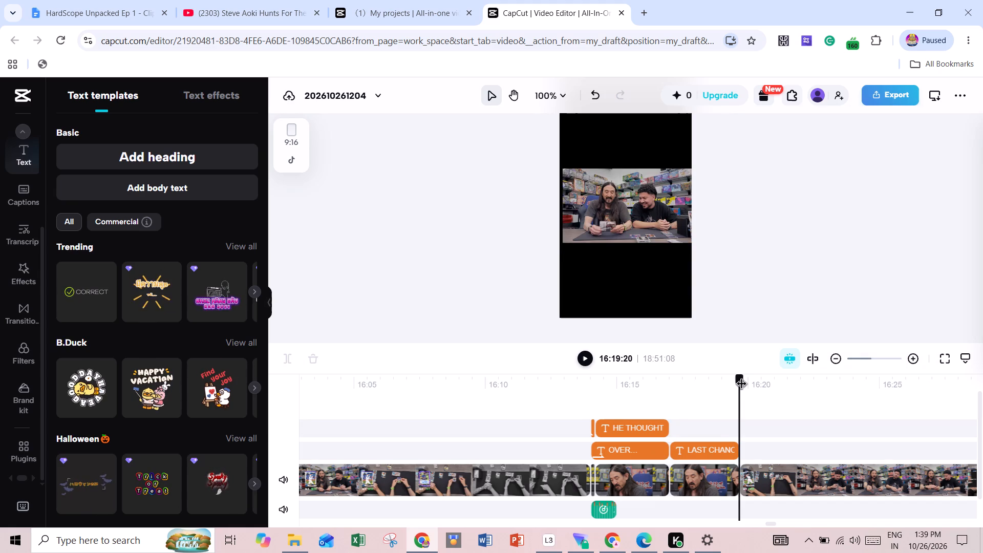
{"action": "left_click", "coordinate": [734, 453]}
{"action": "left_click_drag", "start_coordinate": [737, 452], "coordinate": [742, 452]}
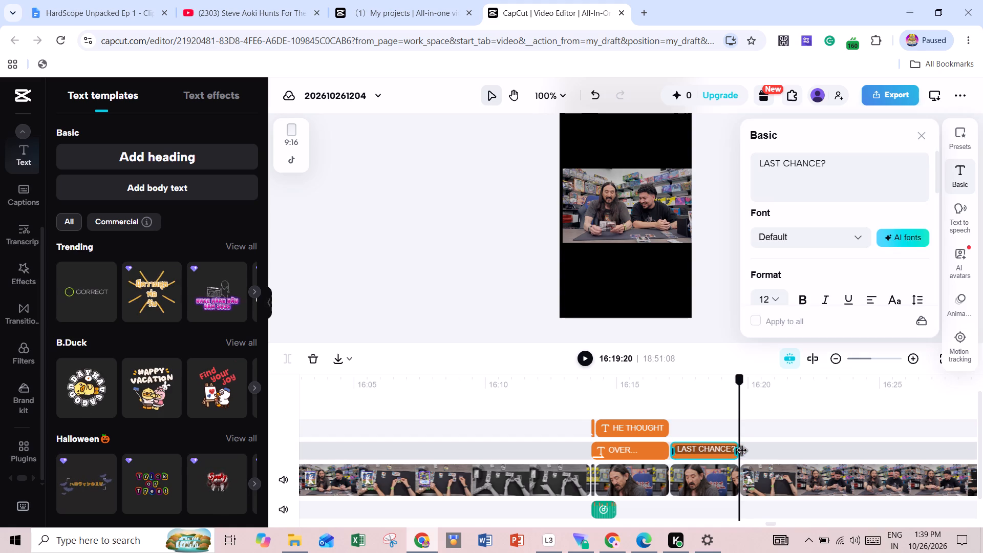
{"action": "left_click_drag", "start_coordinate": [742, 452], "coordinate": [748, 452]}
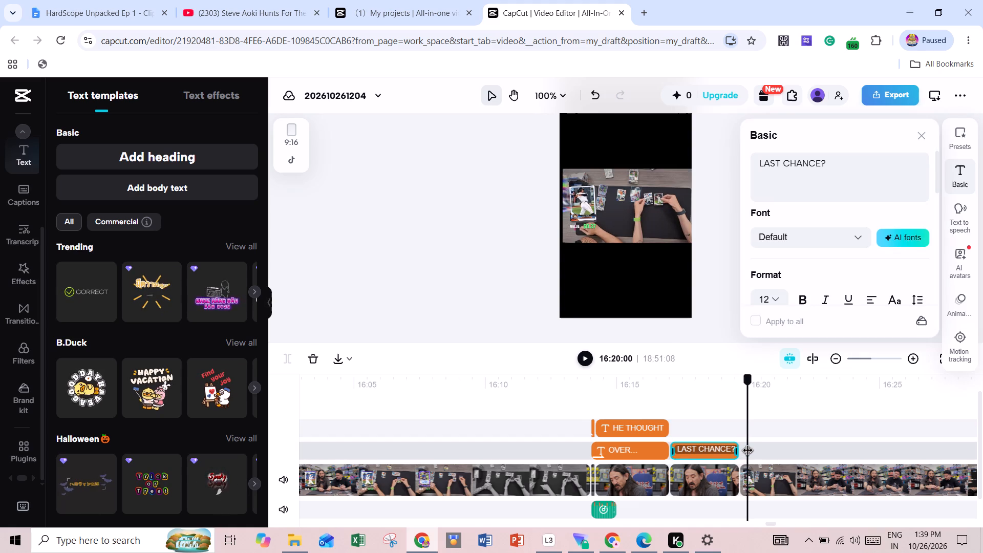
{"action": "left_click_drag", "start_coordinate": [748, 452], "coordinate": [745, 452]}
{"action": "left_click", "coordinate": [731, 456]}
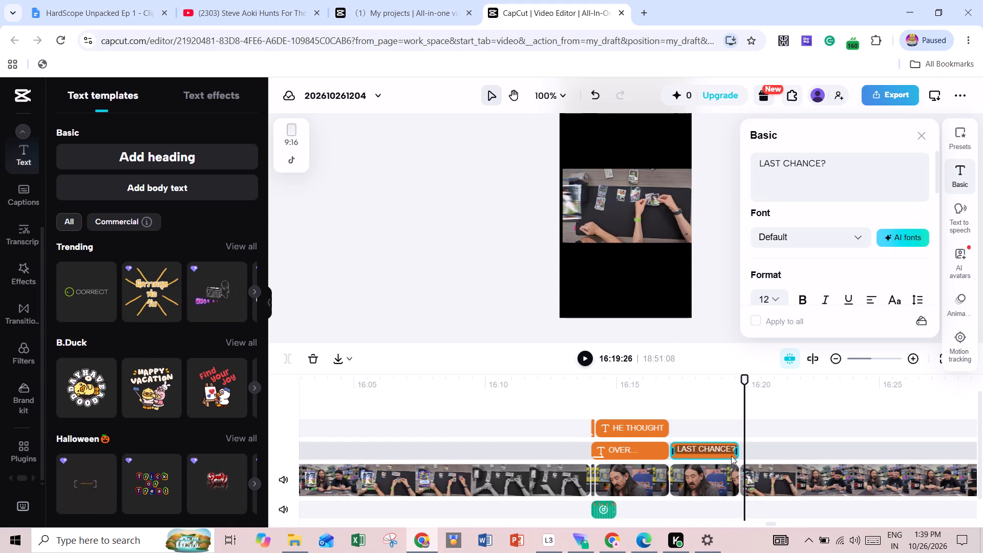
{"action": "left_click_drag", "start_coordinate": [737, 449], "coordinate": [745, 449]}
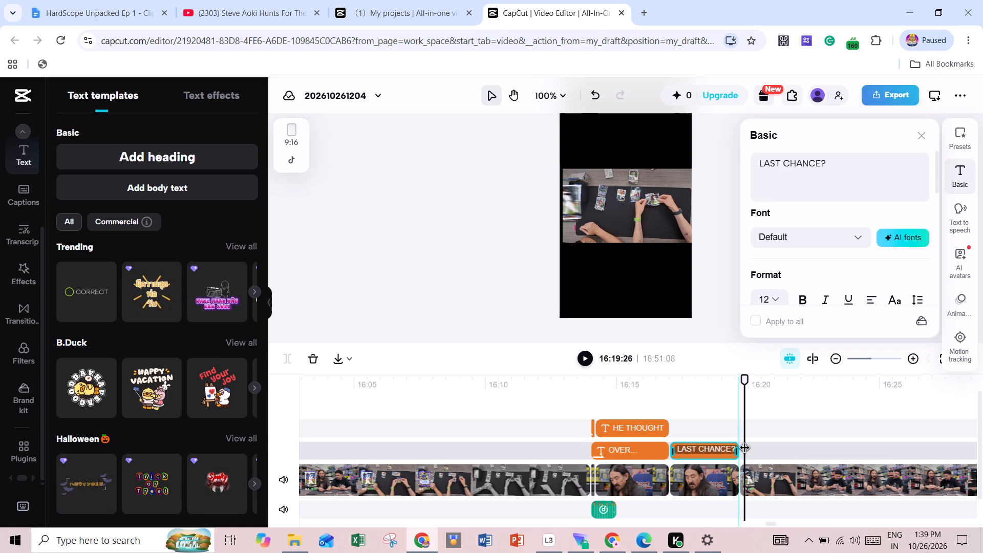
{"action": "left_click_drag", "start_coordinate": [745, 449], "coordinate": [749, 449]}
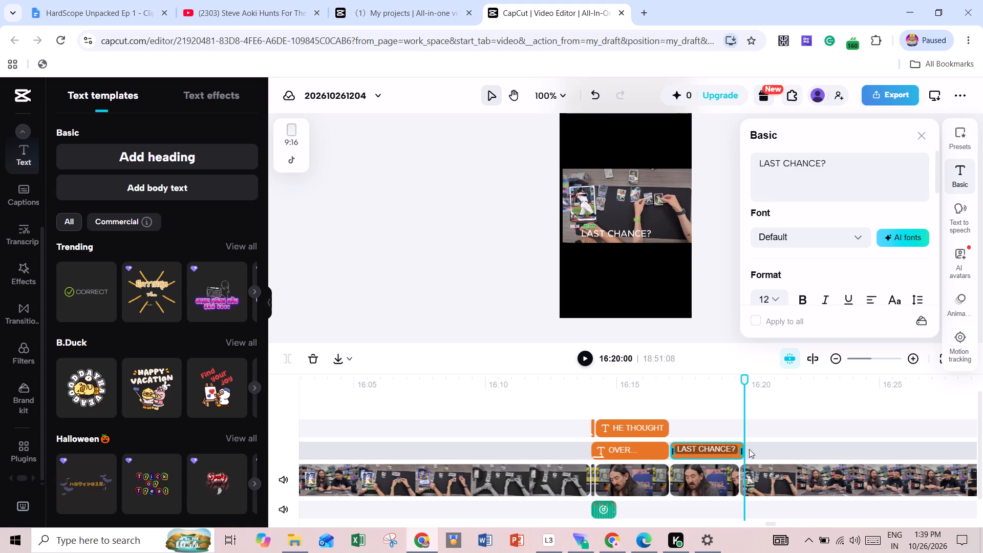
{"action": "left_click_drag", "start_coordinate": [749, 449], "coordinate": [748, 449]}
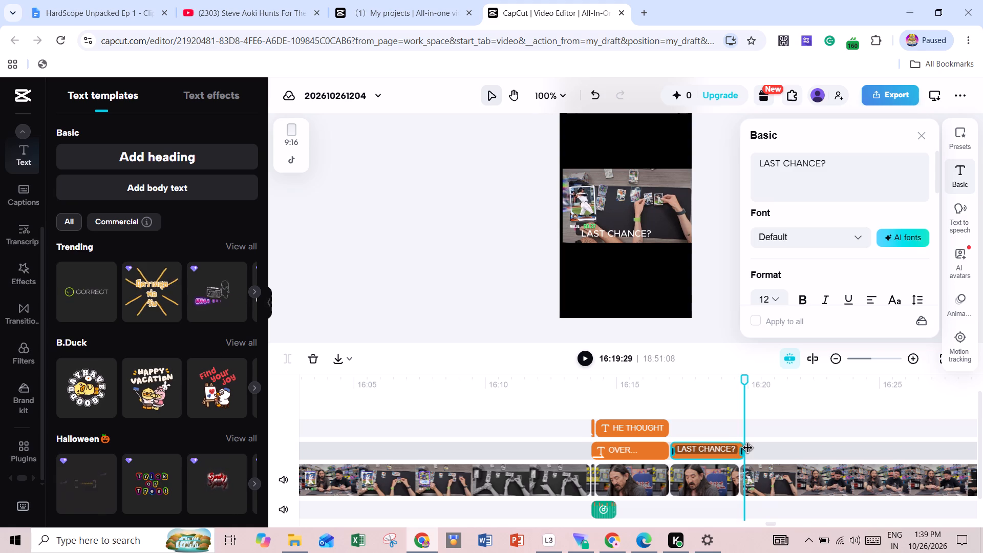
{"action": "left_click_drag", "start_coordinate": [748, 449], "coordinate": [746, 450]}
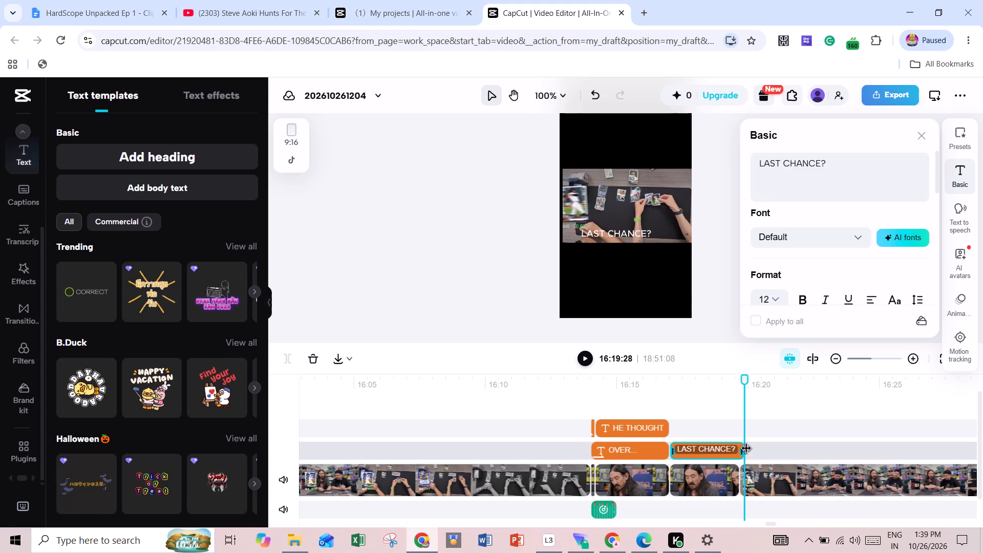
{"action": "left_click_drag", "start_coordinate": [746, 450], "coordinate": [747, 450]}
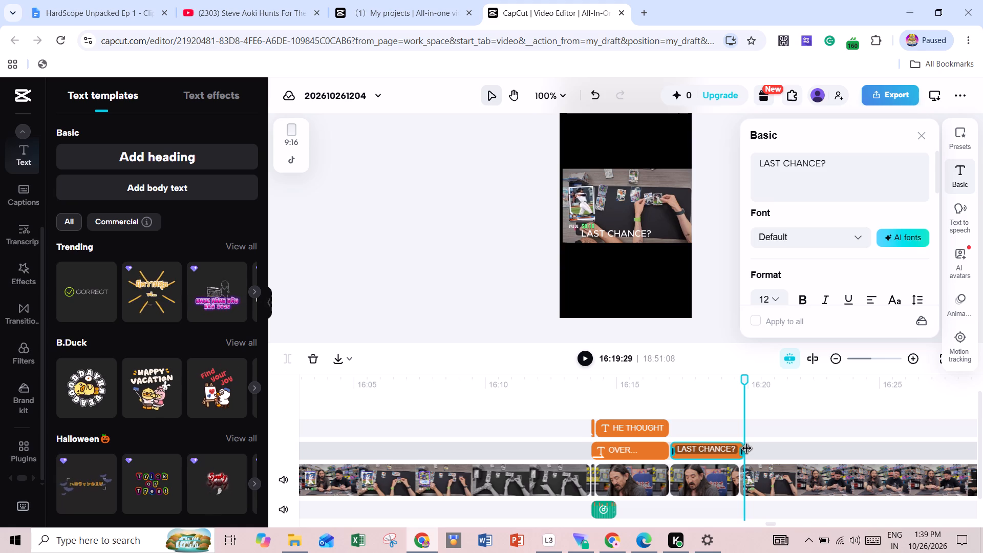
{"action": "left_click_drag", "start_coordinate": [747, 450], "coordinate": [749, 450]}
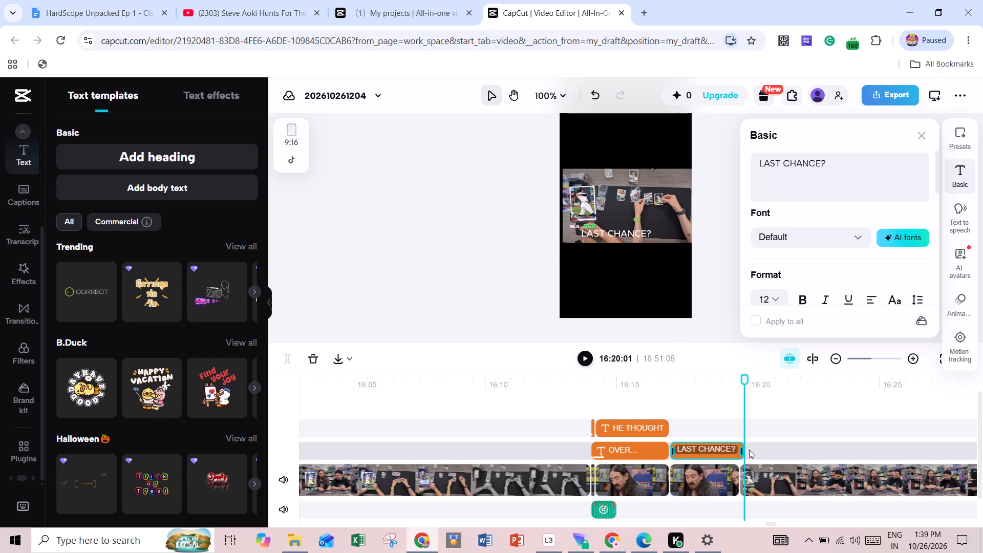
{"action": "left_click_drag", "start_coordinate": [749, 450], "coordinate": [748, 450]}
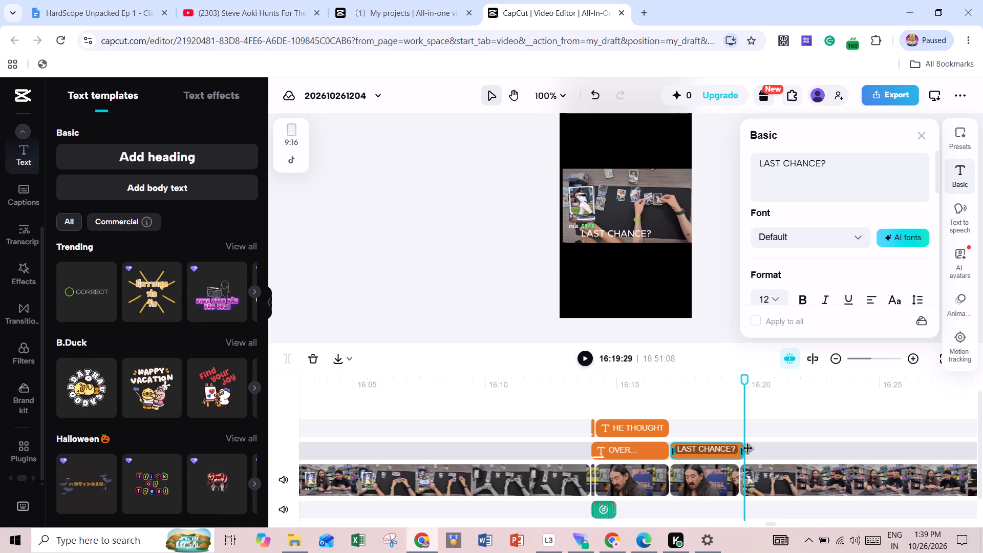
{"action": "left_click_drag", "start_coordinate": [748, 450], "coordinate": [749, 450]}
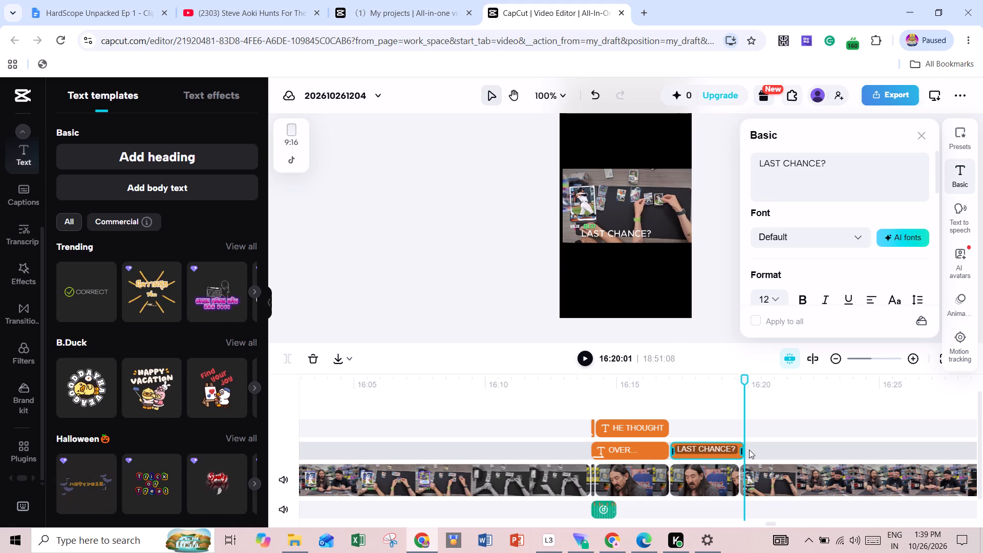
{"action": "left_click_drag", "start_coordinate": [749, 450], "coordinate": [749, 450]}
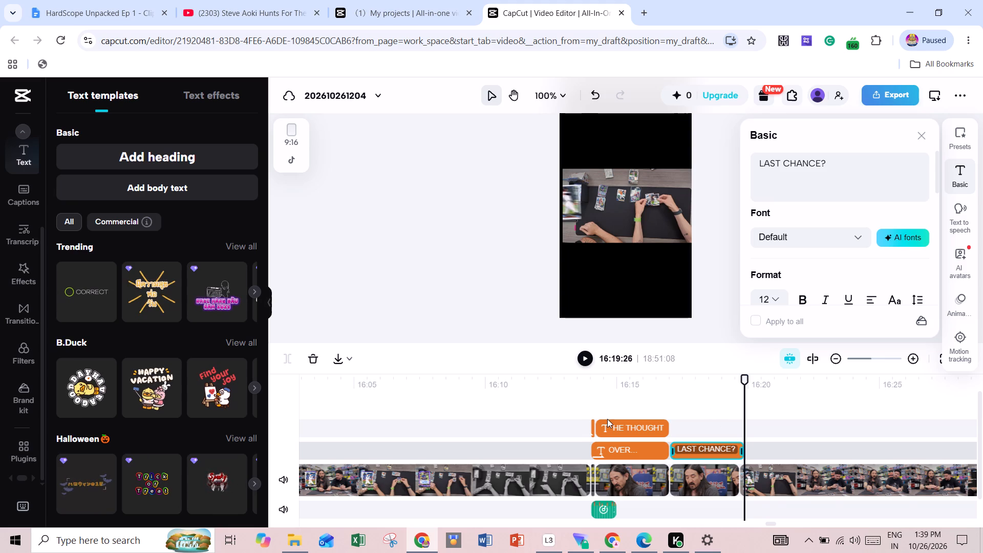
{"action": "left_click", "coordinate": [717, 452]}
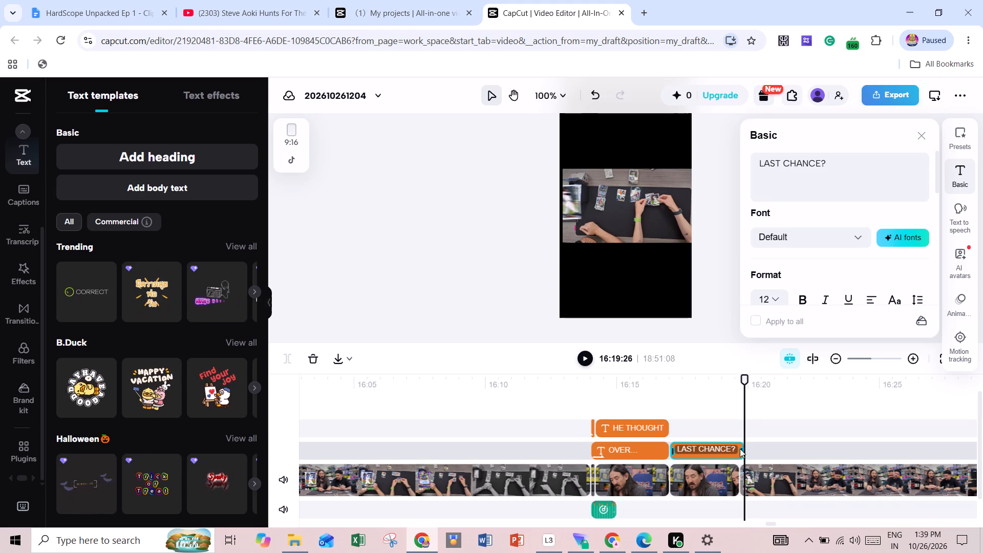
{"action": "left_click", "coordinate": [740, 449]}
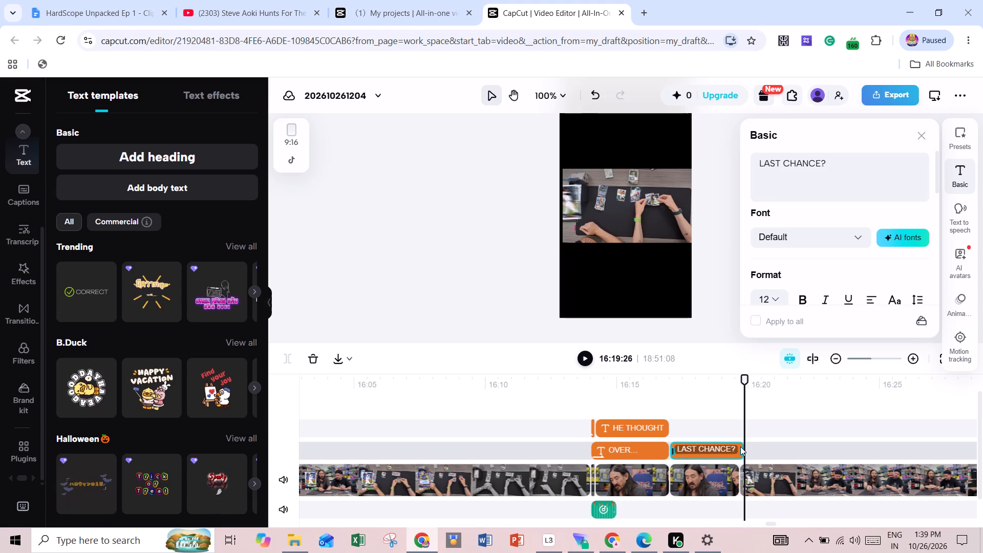
Undo the "LAST CHANCE?" extension, the leftover piece's deletion, and the text and main video splits at 16:19:20.
{"action": "key", "text": "ctrl+z"}
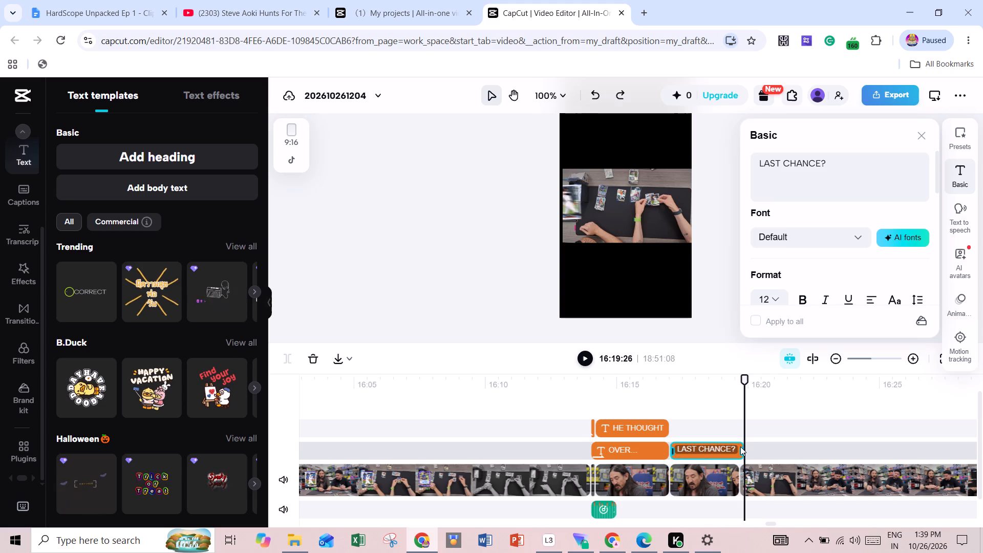
{"action": "key", "text": "ctrl+z"}
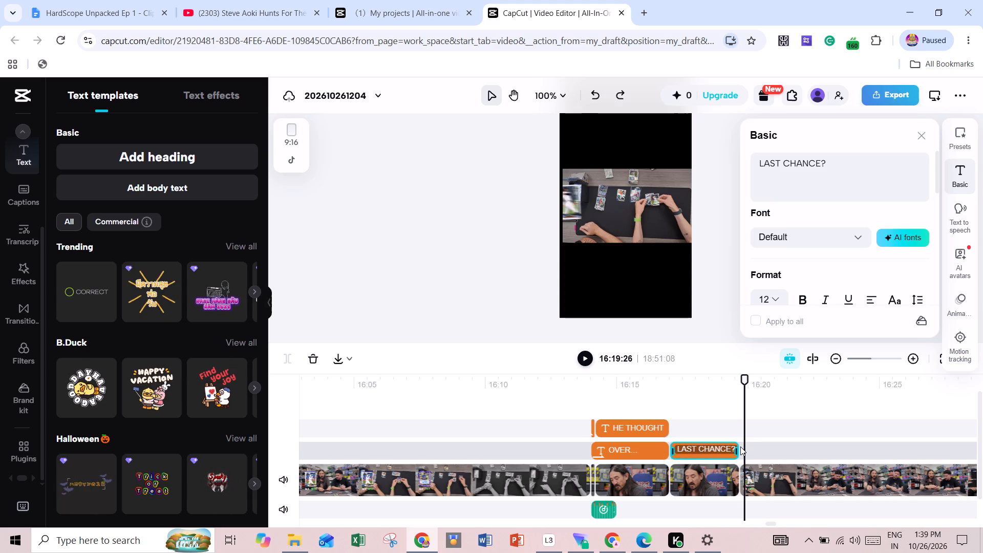
{"action": "key", "text": "ctrl+z"}
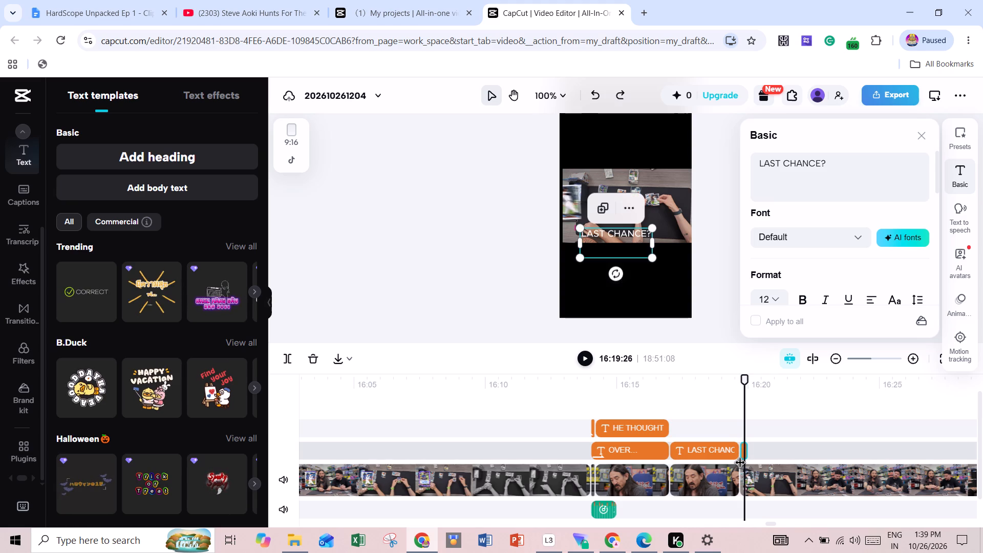
{"action": "key", "text": "ctrl+z"}
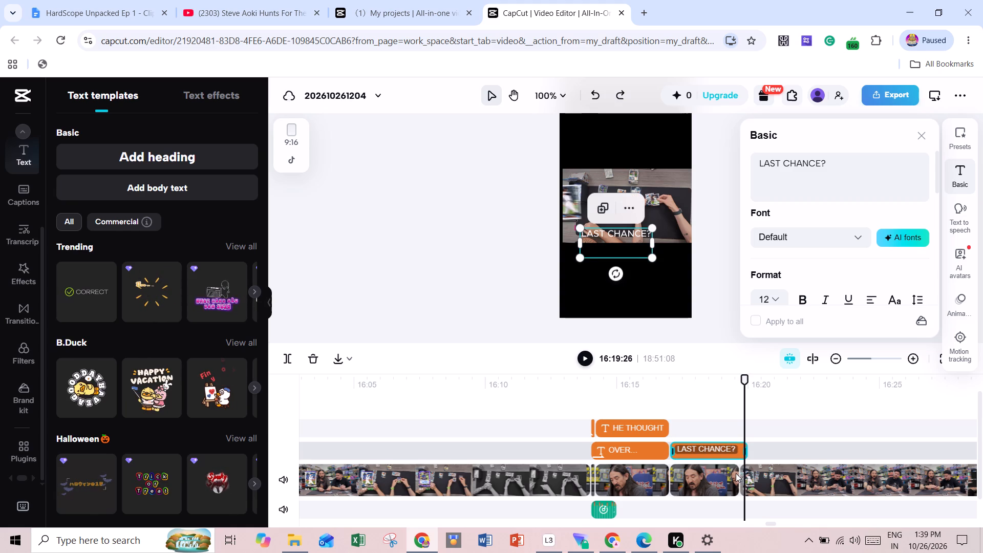
{"action": "key", "text": "ctrl+z"}
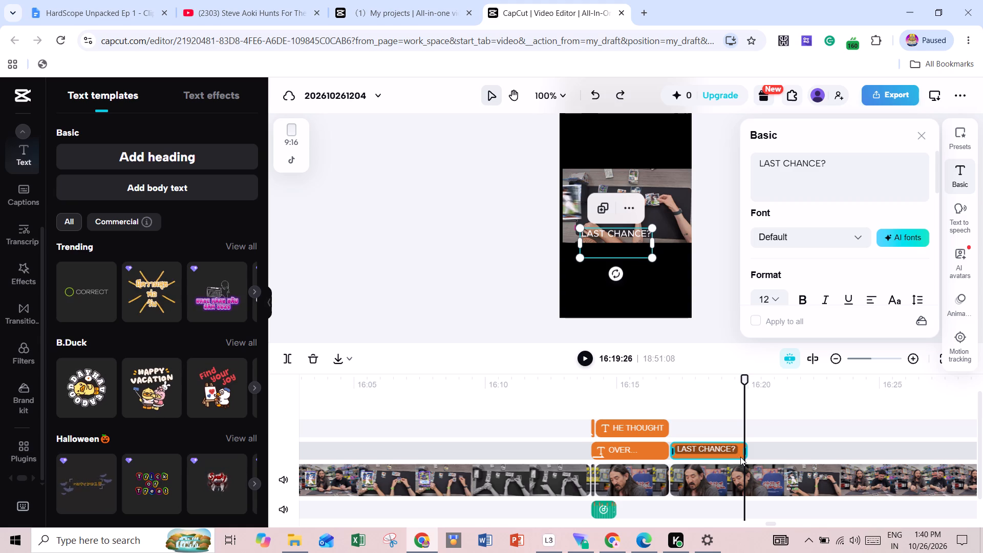
Adjust the end of the restored "LAST CHANCE?" text layer to 16:20:00 on the timeline.
{"action": "left_click", "coordinate": [746, 381]}
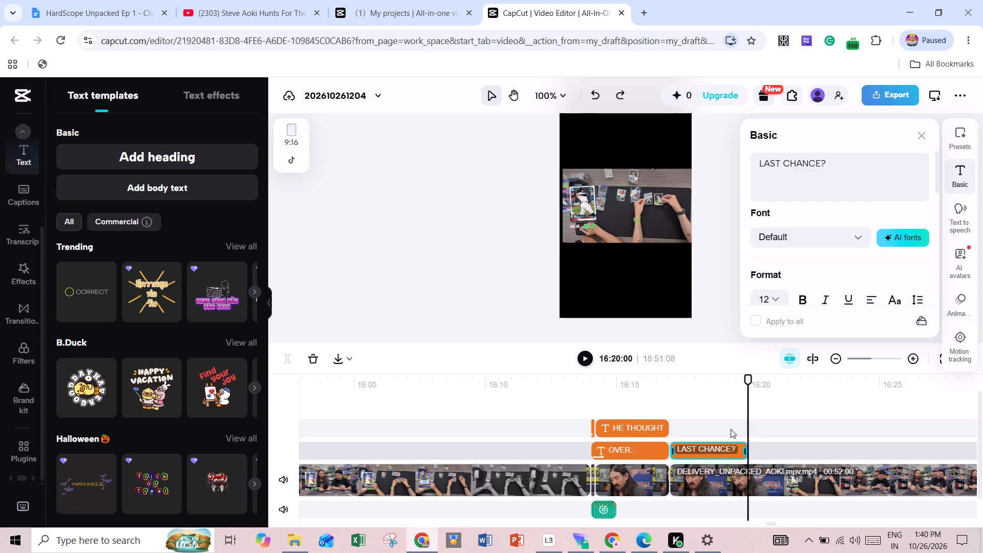
{"action": "left_click", "coordinate": [742, 452]}
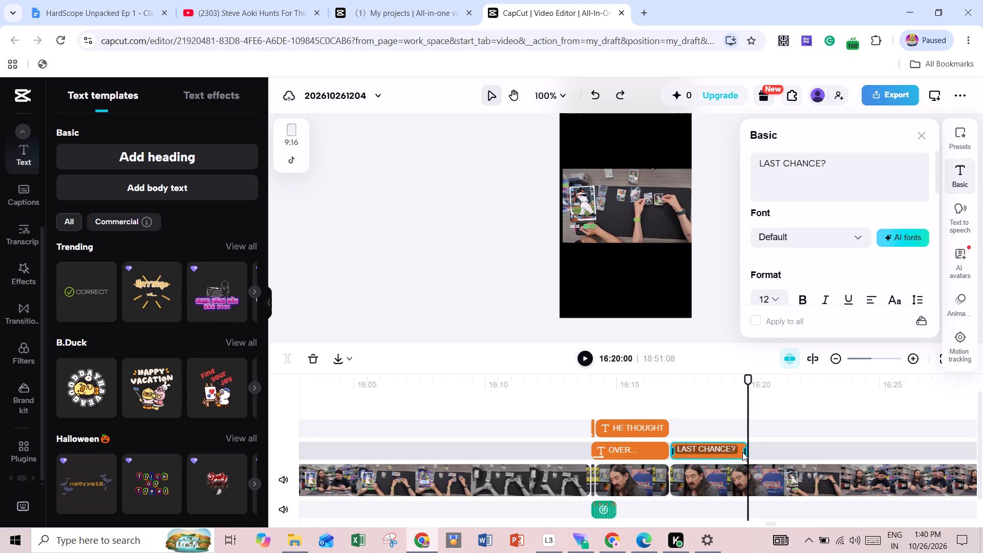
{"action": "left_click_drag", "start_coordinate": [745, 451], "coordinate": [752, 451]}
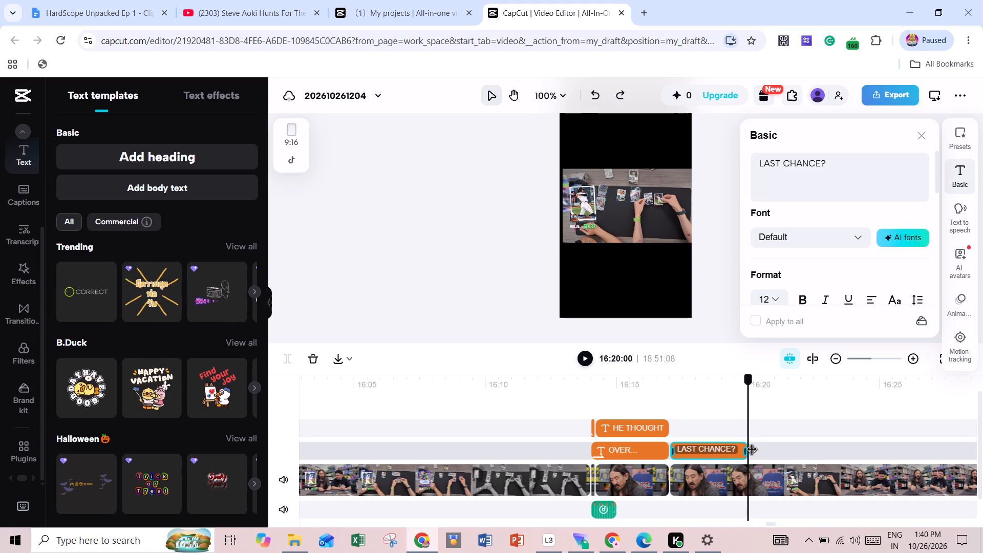
{"action": "left_click_drag", "start_coordinate": [752, 451], "coordinate": [753, 451]}
{"action": "left_click_drag", "start_coordinate": [756, 379], "coordinate": [754, 379]}
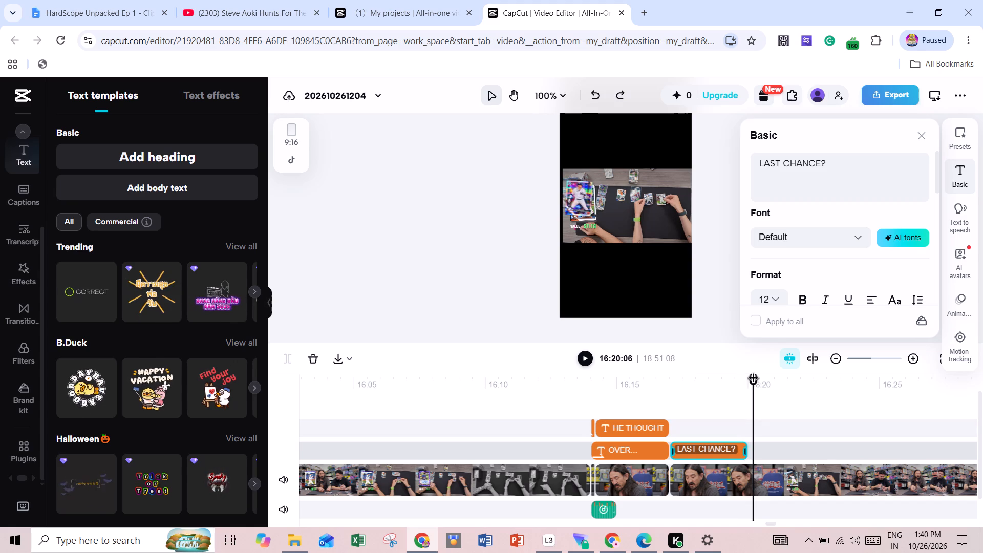
{"action": "left_click_drag", "start_coordinate": [754, 379], "coordinate": [750, 380]}
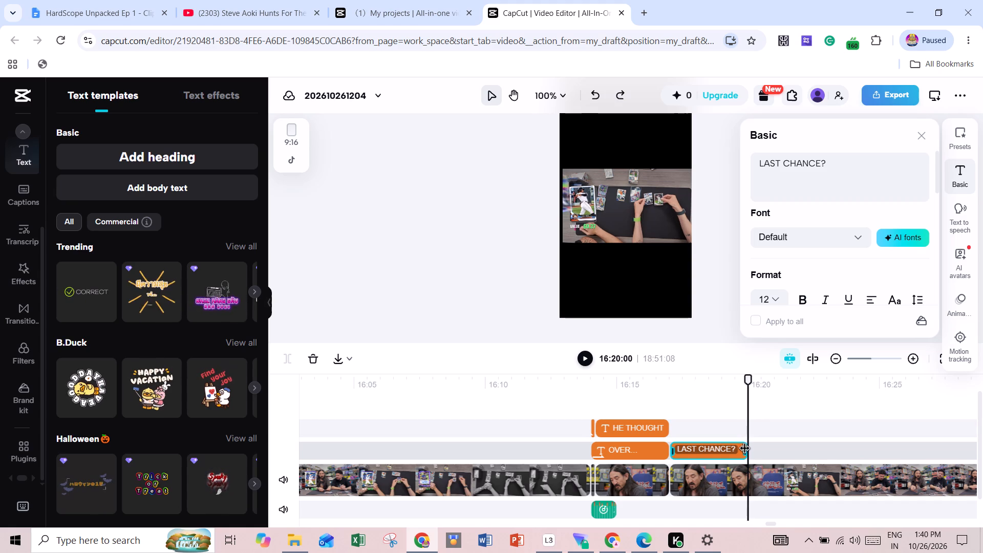
{"action": "left_click_drag", "start_coordinate": [744, 452], "coordinate": [745, 452]}
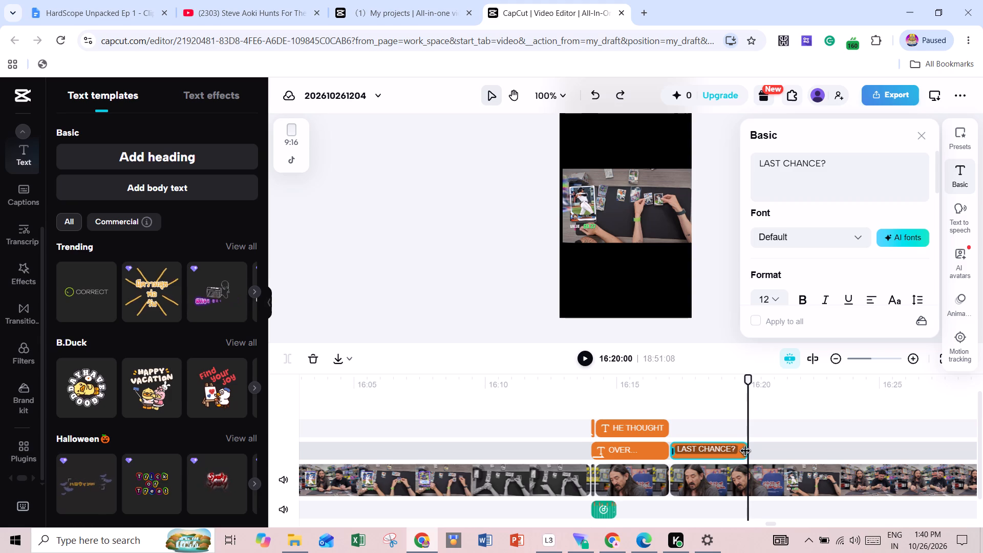
{"action": "left_click_drag", "start_coordinate": [745, 452], "coordinate": [749, 452]}
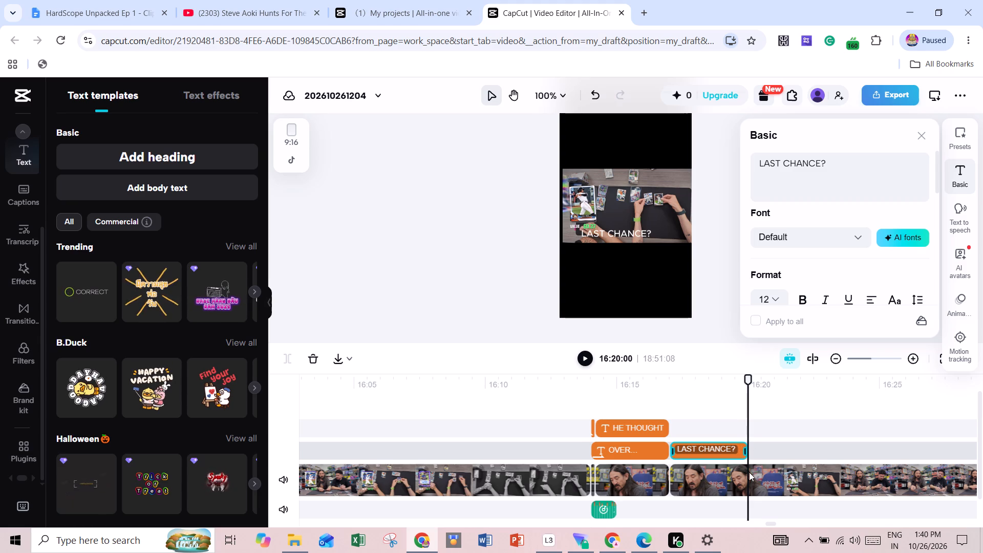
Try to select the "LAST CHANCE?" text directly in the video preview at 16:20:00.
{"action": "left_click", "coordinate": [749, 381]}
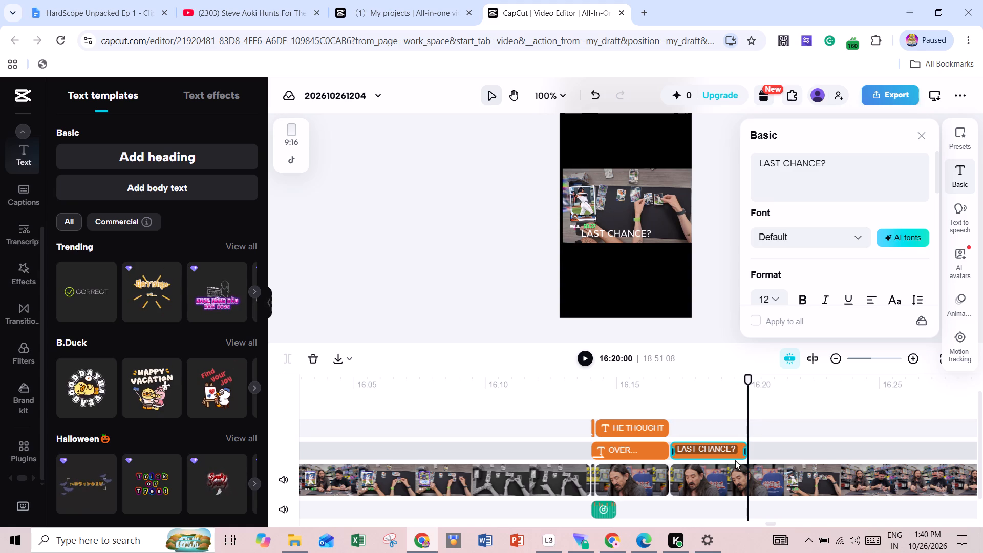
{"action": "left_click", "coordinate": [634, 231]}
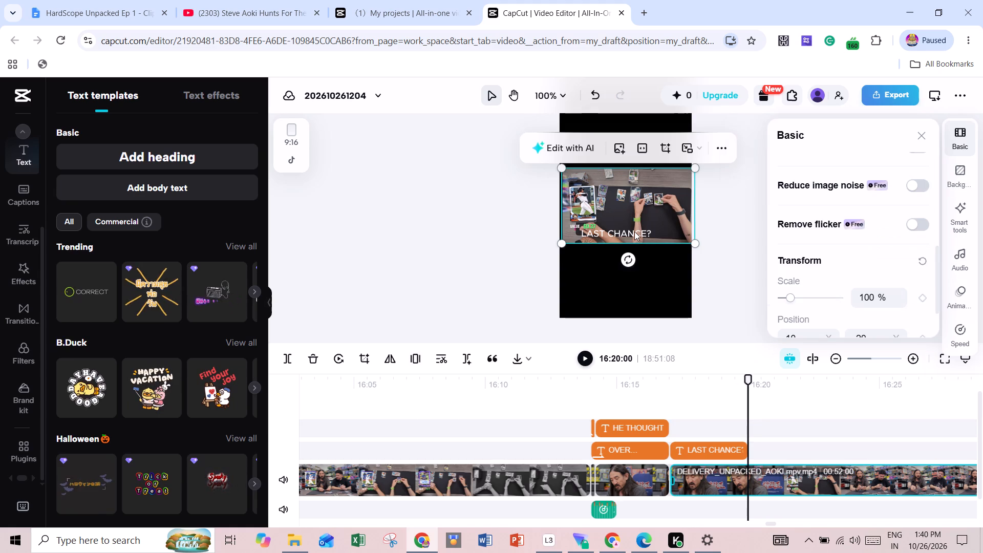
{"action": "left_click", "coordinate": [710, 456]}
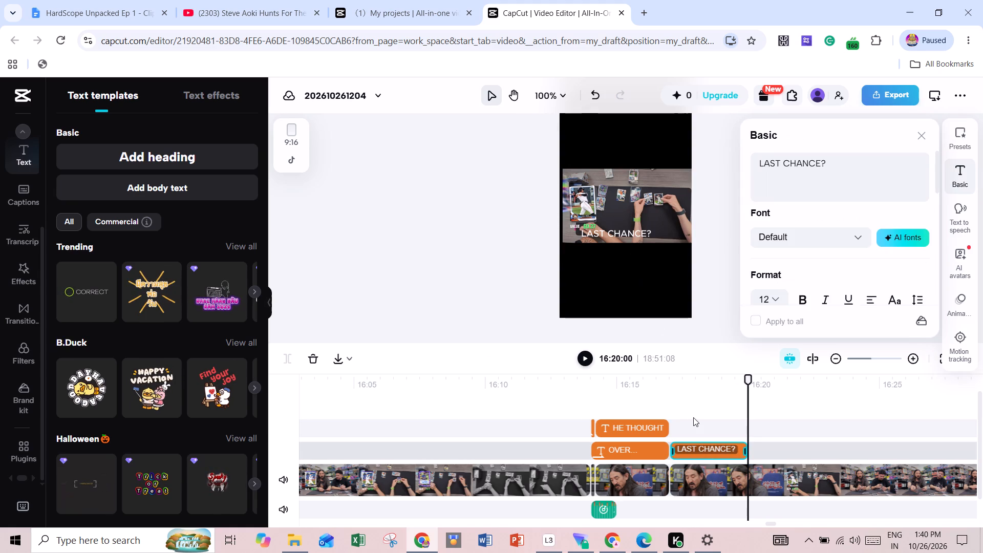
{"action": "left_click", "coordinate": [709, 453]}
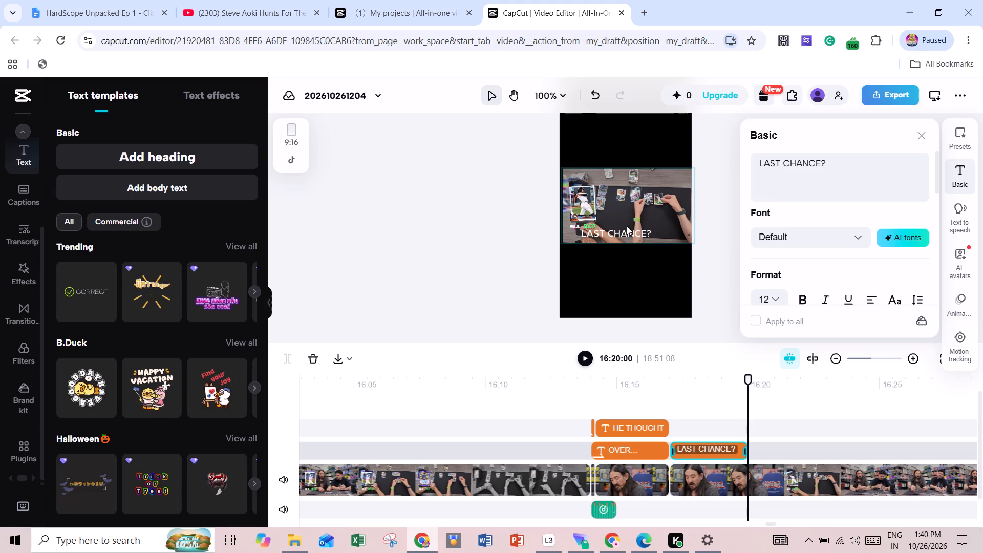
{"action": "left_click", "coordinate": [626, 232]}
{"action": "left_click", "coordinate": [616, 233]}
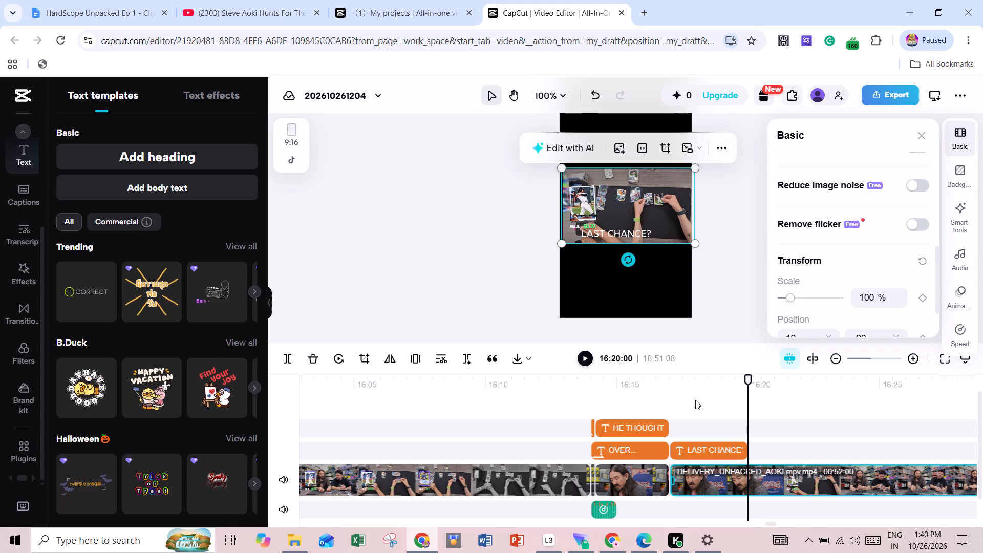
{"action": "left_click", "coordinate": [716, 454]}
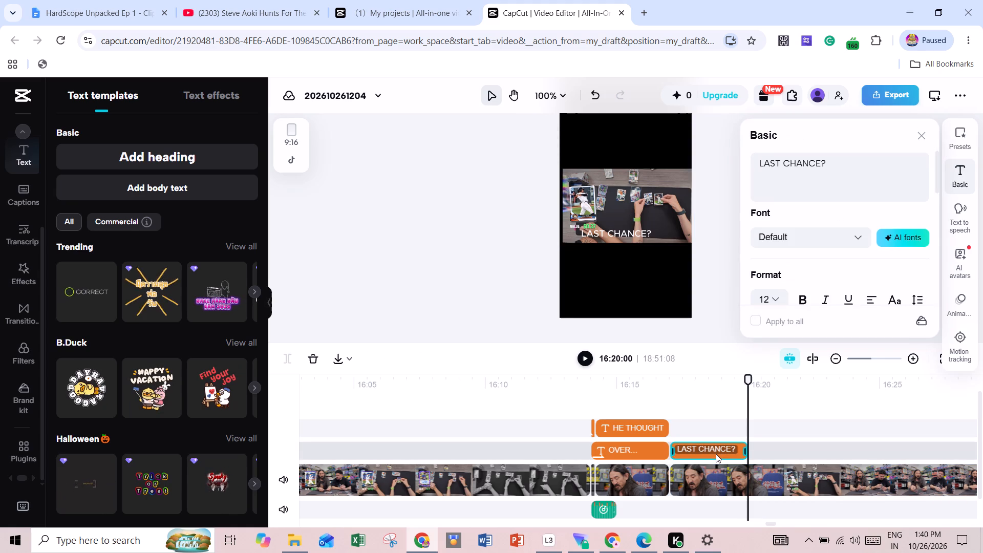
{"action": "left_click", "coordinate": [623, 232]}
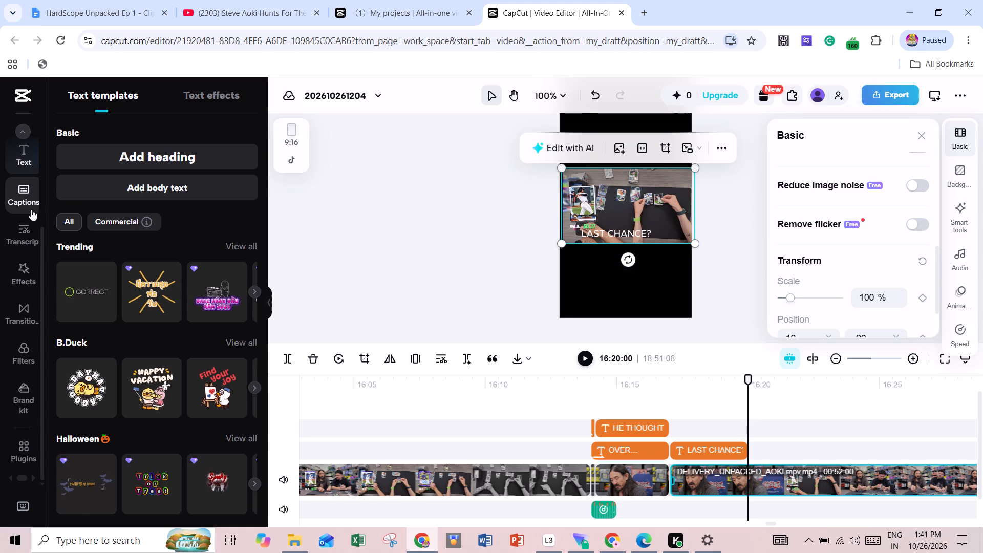
{"action": "scroll", "coordinate": [22, 161], "scroll_direction": "up", "scroll_amount": 3}
{"action": "left_click", "coordinate": [30, 268]}
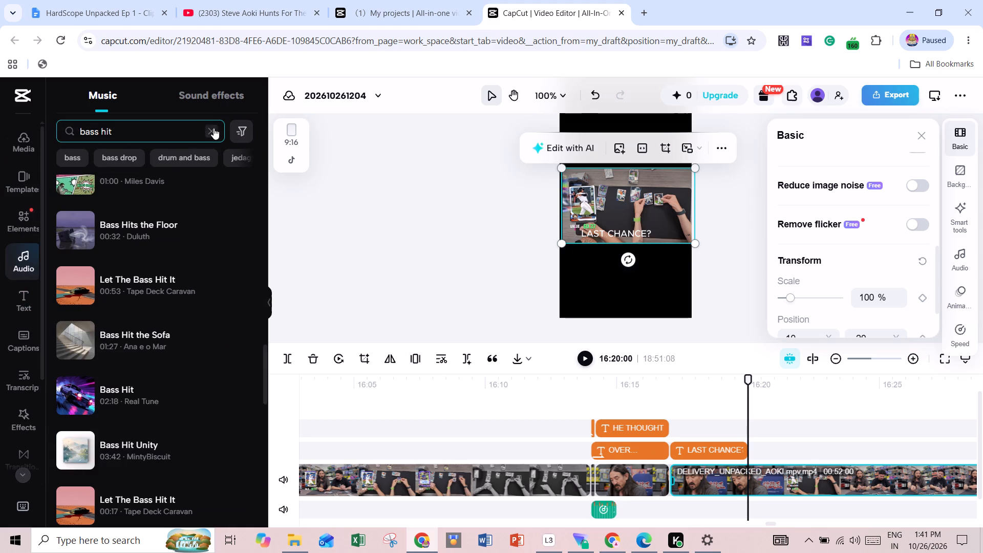
{"action": "left_click", "coordinate": [213, 128]}
{"action": "left_click", "coordinate": [211, 96]}
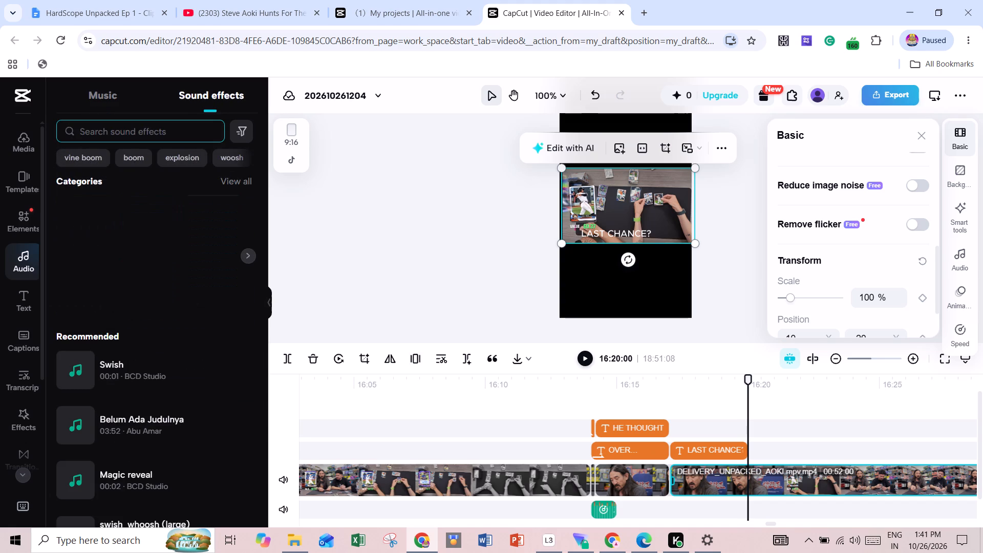
{"action": "left_click", "coordinate": [177, 134]}
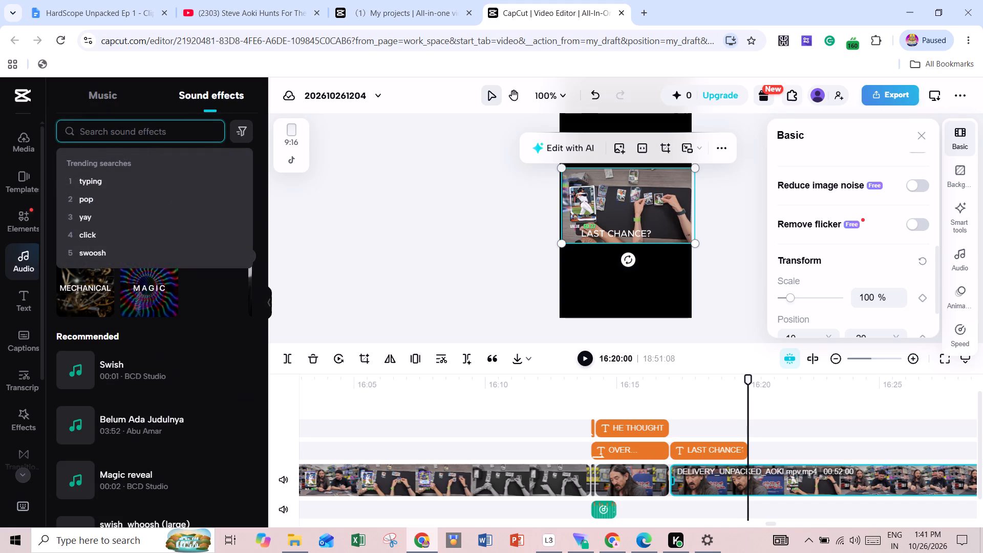
{"action": "type", "text": "bass"}
{"action": "key", "text": "space"}
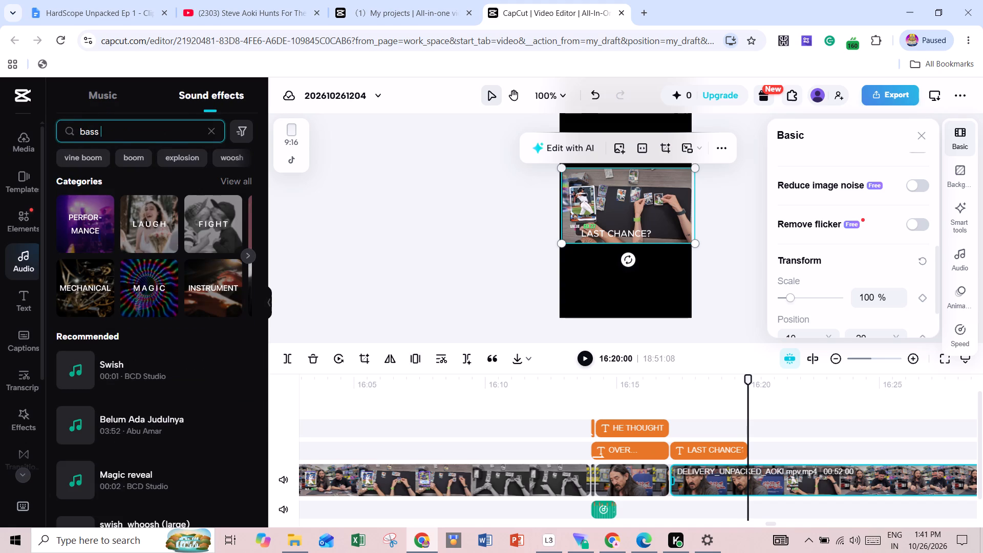
{"action": "type", "text": "hit"}
{"action": "key", "text": "Return"}
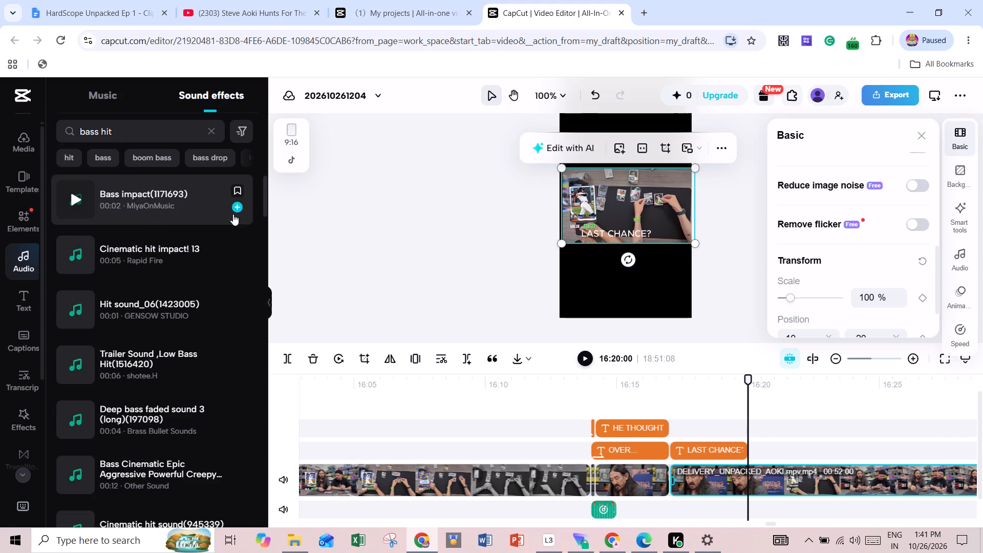
{"action": "left_click", "coordinate": [143, 202]}
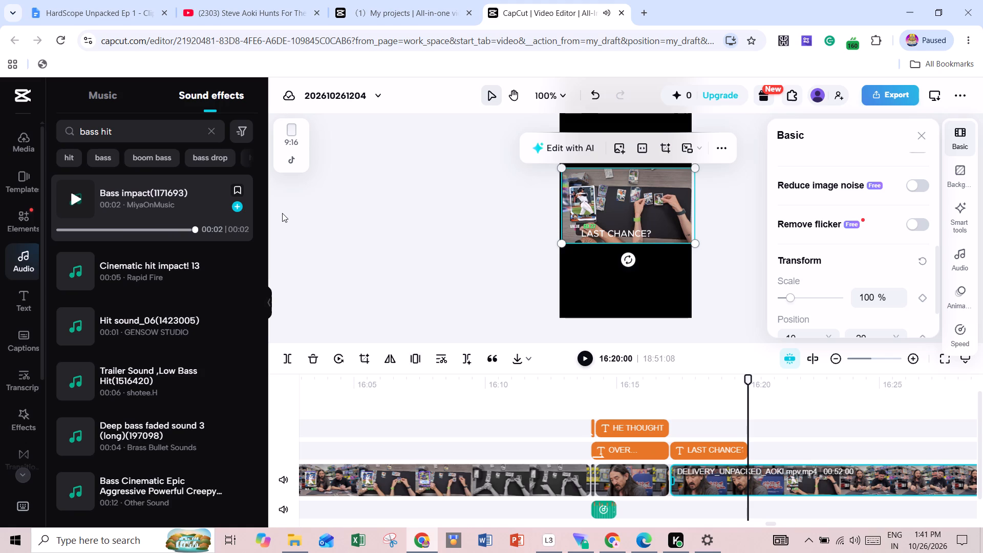
{"action": "left_click", "coordinate": [151, 212]}
{"action": "left_click", "coordinate": [168, 372]}
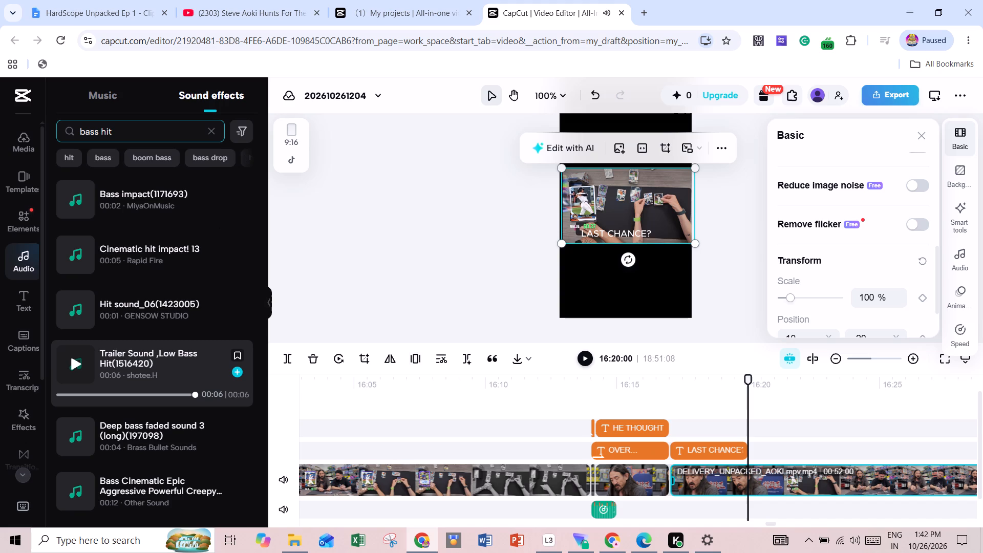
Search the sound effects for "cinematic suspense" and preview the 60-second dark cinematic cue.
{"action": "left_click", "coordinate": [211, 134]}
{"action": "right_click", "coordinate": [186, 130]}
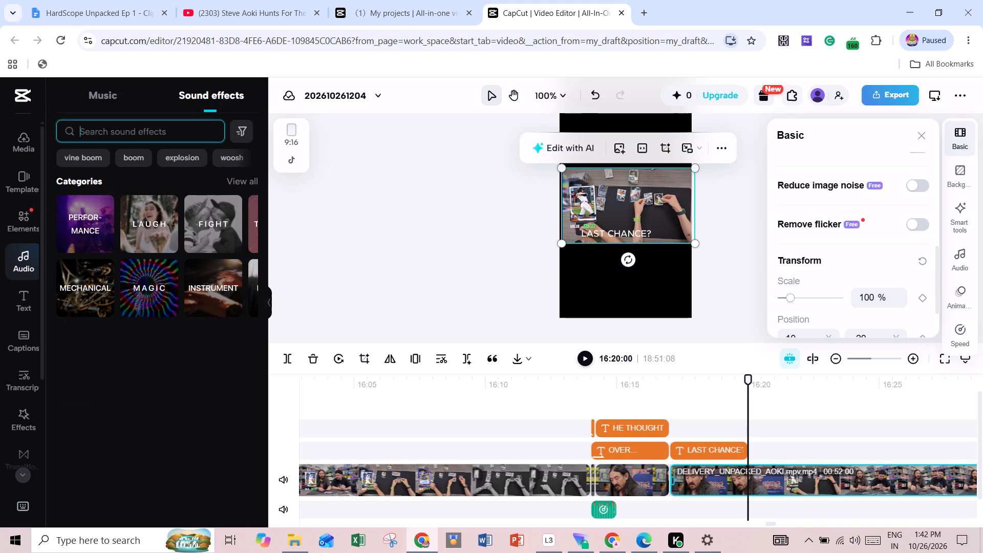
{"action": "left_click", "coordinate": [223, 290]}
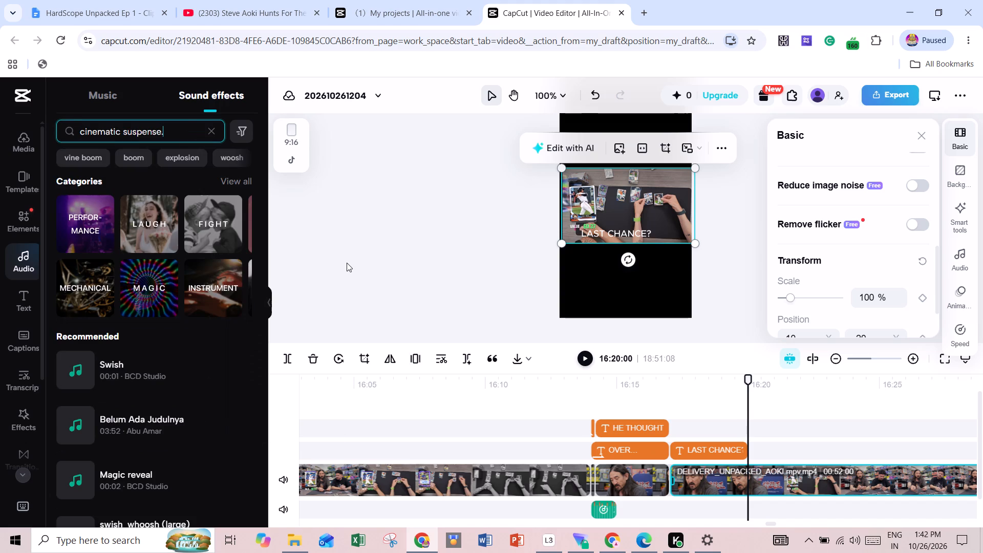
{"action": "key", "text": "BackSpace"}
{"action": "key", "text": "Return"}
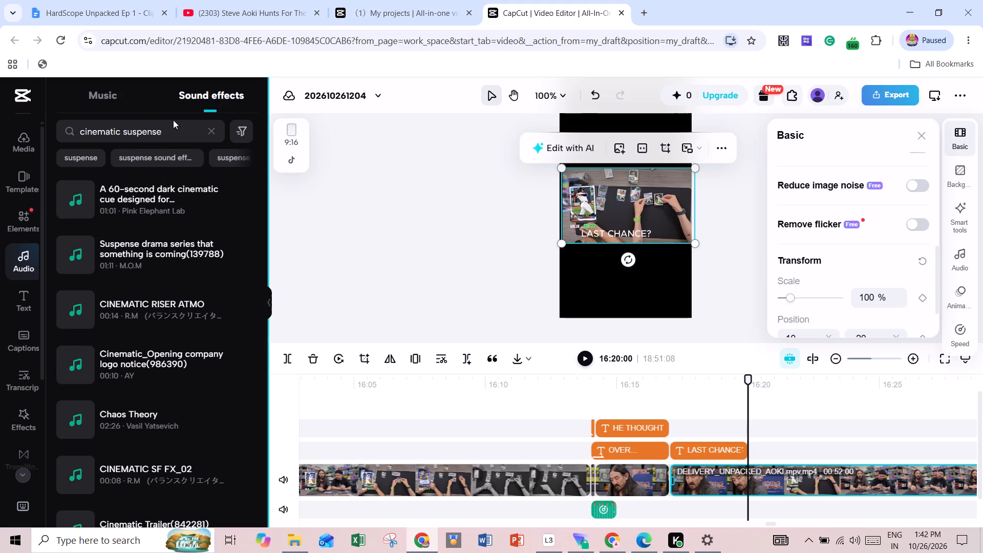
{"action": "left_click", "coordinate": [154, 197]}
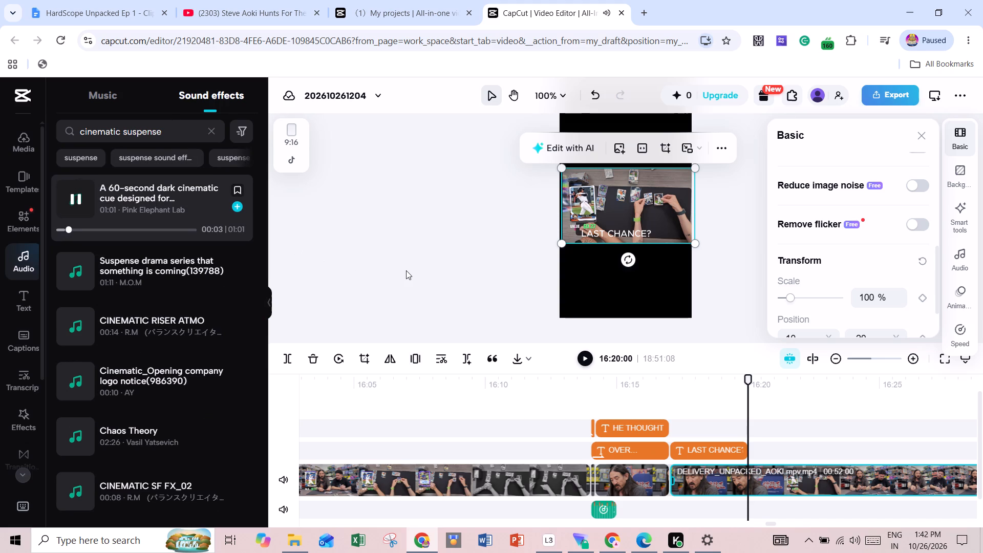
{"action": "left_click", "coordinate": [76, 196]}
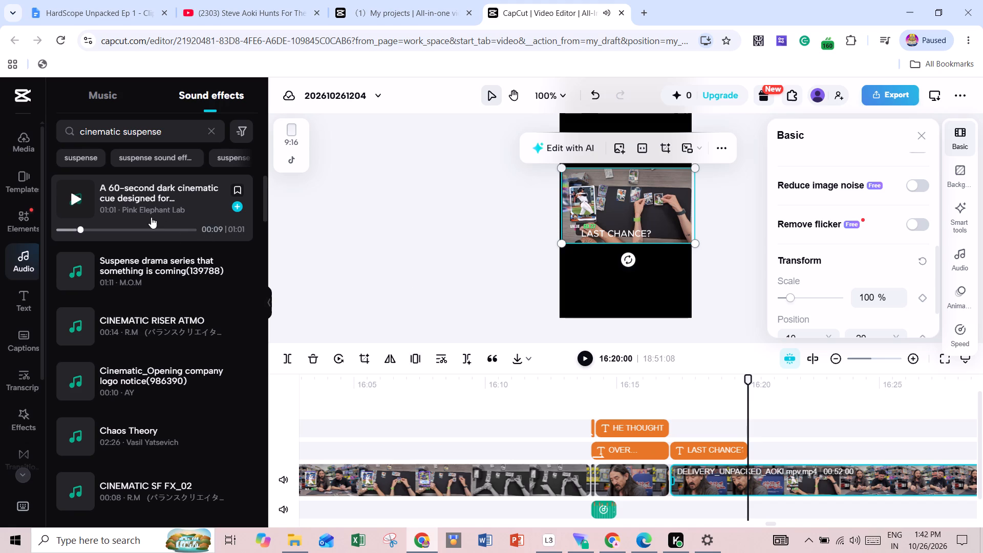
Add the 60-second dark cinematic cue to the timeline starting at 16:17:00 and play it back with the video.
{"action": "left_click_drag", "start_coordinate": [153, 214], "coordinate": [672, 424]}
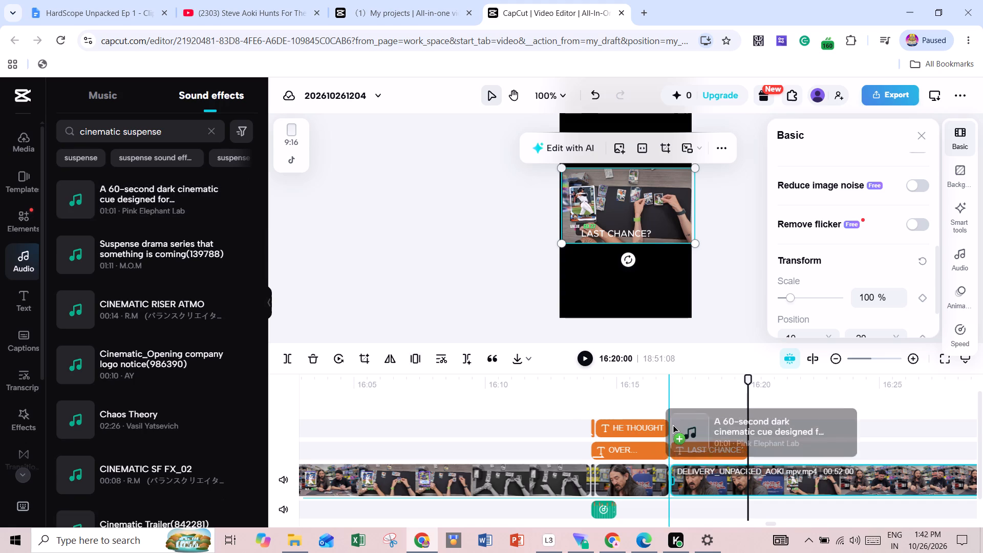
{"action": "left_click_drag", "start_coordinate": [672, 424], "coordinate": [671, 422]}
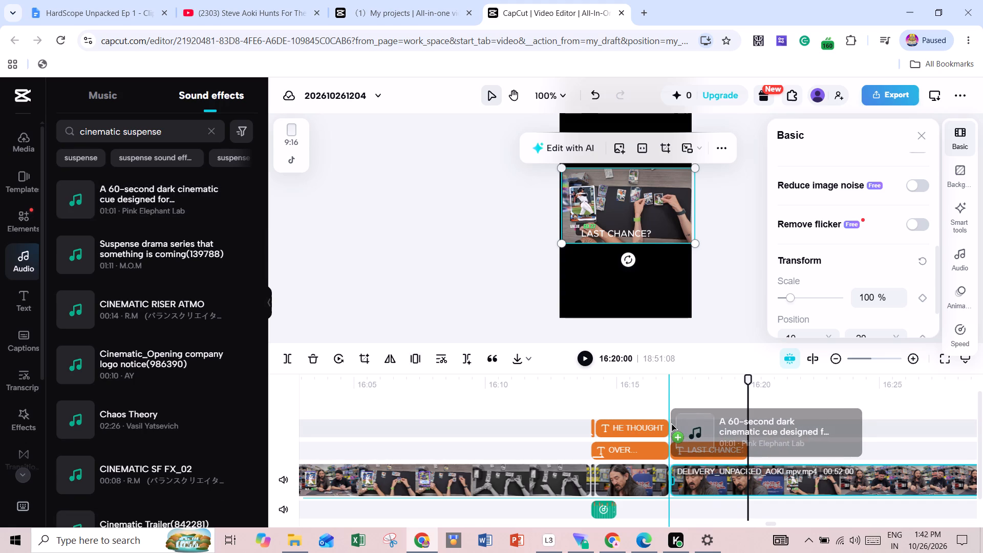
{"action": "left_click_drag", "start_coordinate": [671, 422], "coordinate": [671, 422]}
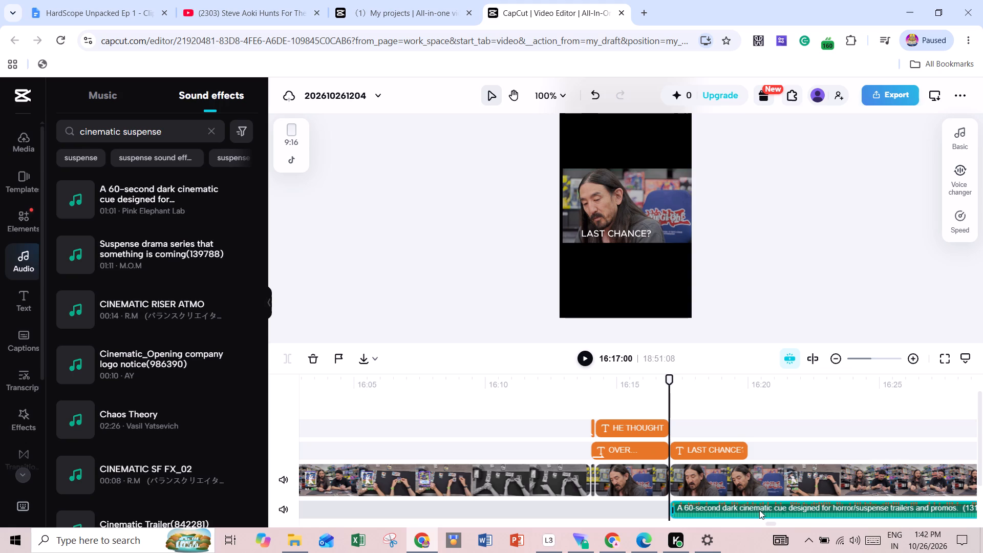
{"action": "left_click", "coordinate": [587, 359]}
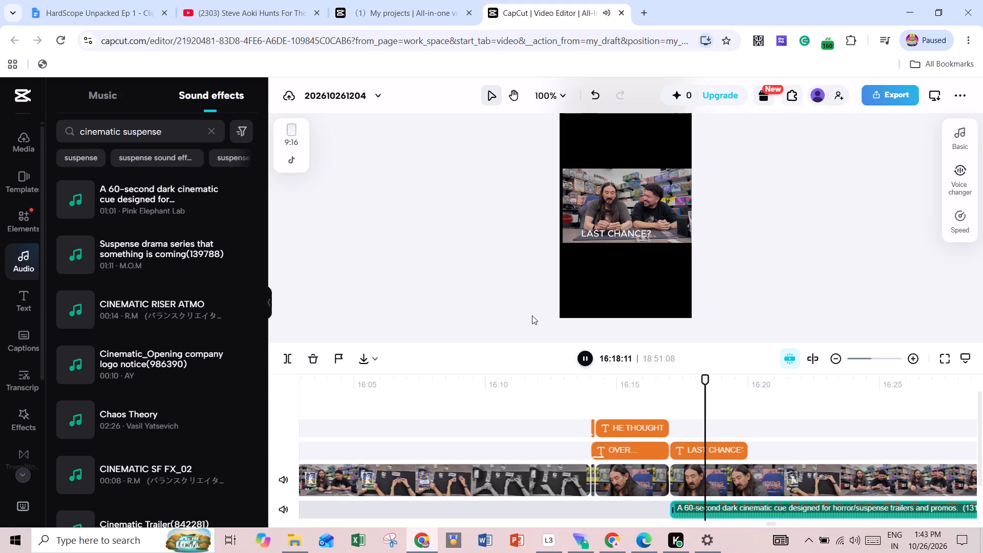
{"action": "left_click", "coordinate": [587, 362]}
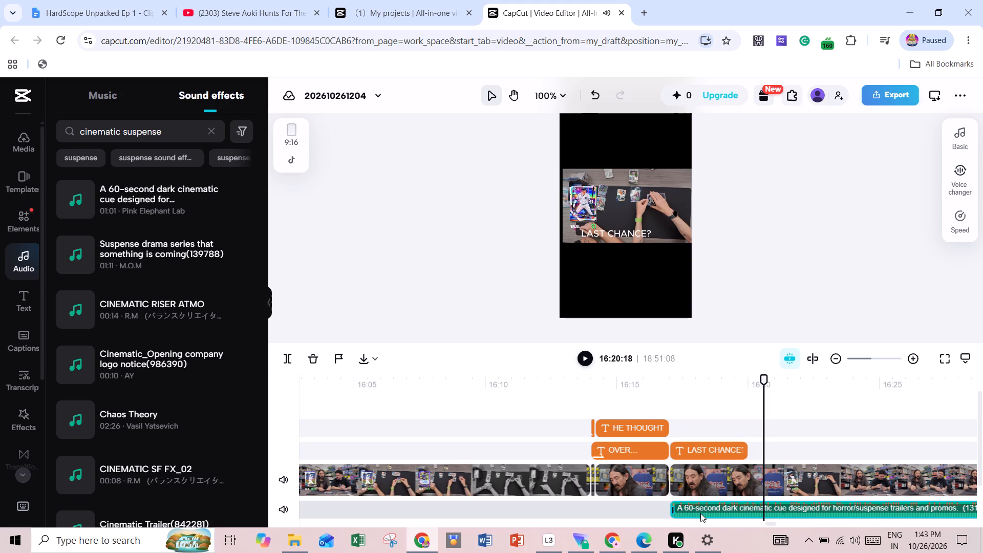
Split the dark cinematic cue at 16:20:00 and delete the portion after the cut.
{"action": "left_click", "coordinate": [701, 514]}
{"action": "left_click_drag", "start_coordinate": [762, 378], "coordinate": [749, 380]}
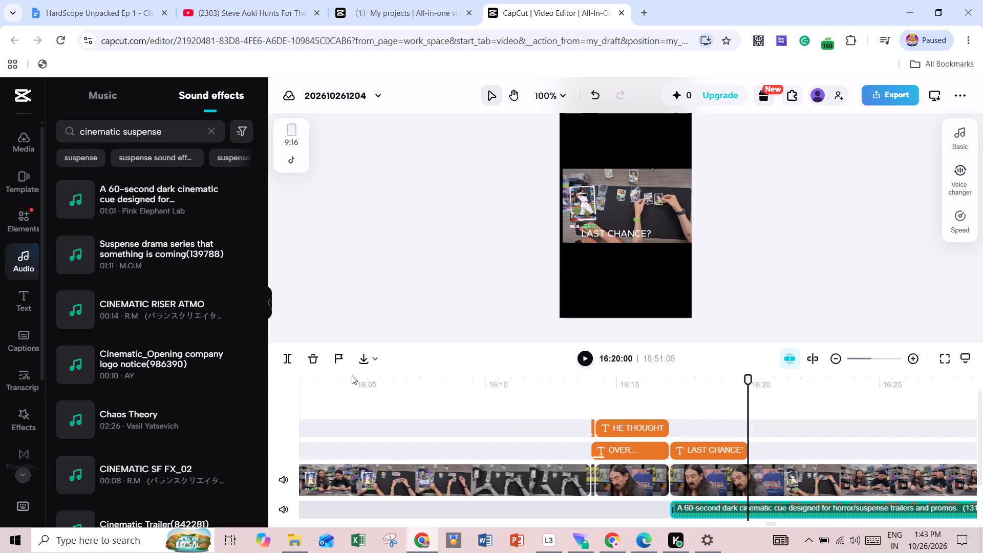
{"action": "left_click", "coordinate": [712, 513]}
{"action": "left_click", "coordinate": [714, 509]}
{"action": "left_click", "coordinate": [286, 358]}
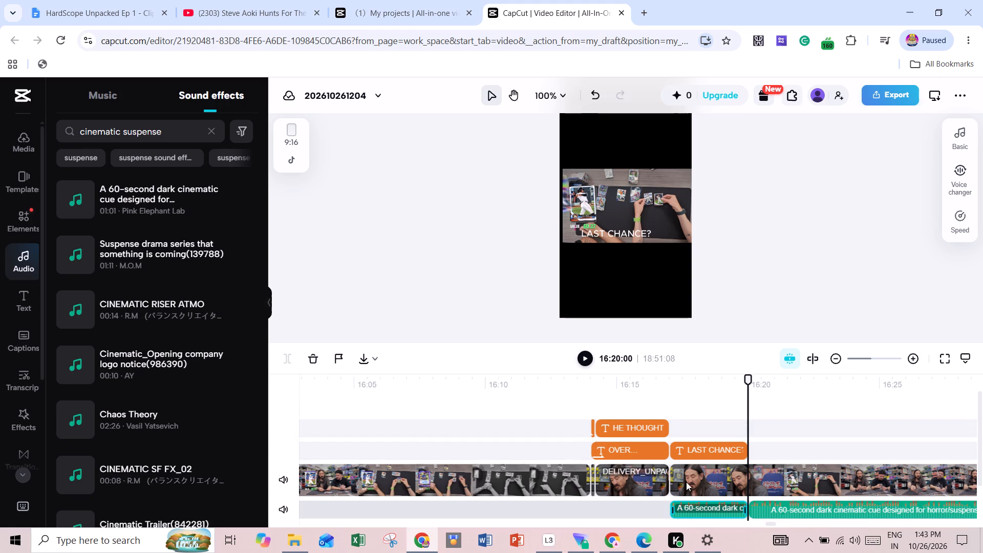
{"action": "right_click", "coordinate": [792, 507]}
{"action": "left_click", "coordinate": [836, 421]}
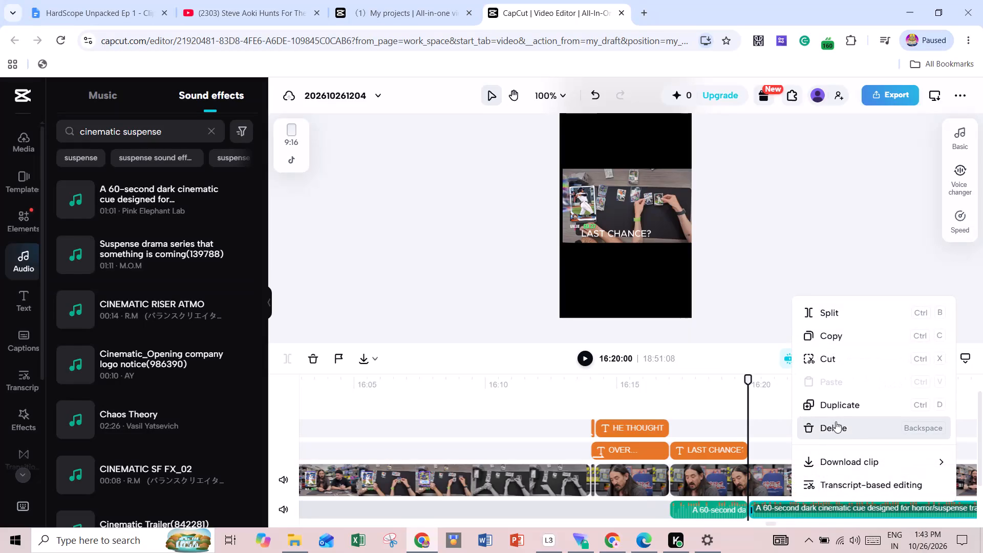
Lower the volume of the dark cinematic cue under the "LAST CHANCE?" text to about -25 dB.
{"action": "left_click", "coordinate": [727, 512]}
{"action": "left_click", "coordinate": [959, 132]}
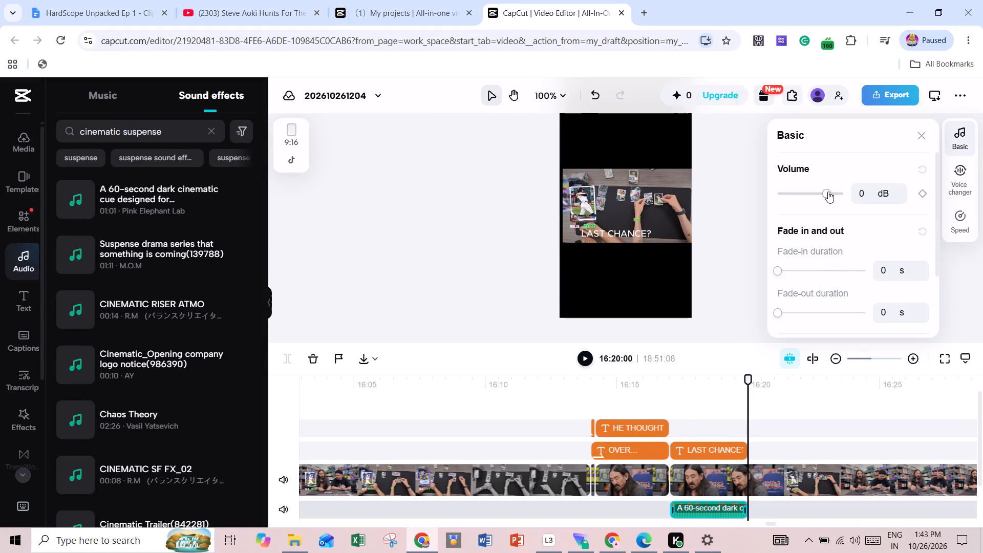
{"action": "left_click_drag", "start_coordinate": [826, 192], "coordinate": [821, 192]}
{"action": "left_click_drag", "start_coordinate": [821, 192], "coordinate": [810, 193]}
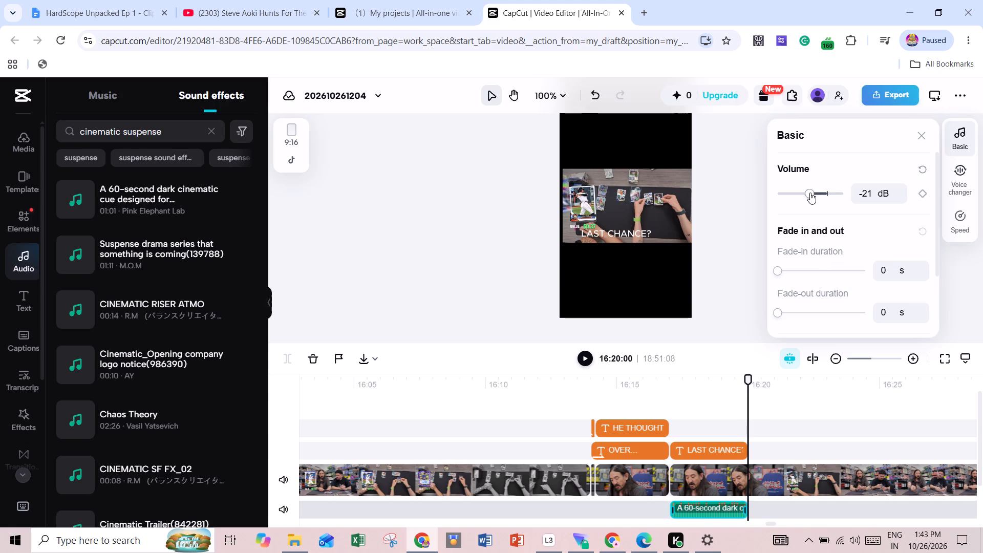
{"action": "left_click_drag", "start_coordinate": [810, 193], "coordinate": [804, 193]}
{"action": "left_click_drag", "start_coordinate": [804, 193], "coordinate": [806, 193]}
{"action": "left_click", "coordinate": [808, 193]}
Give the dark cinematic cue a 0.5 s fade-in and a 0.5 s fade-out.
{"action": "left_click", "coordinate": [791, 270]}
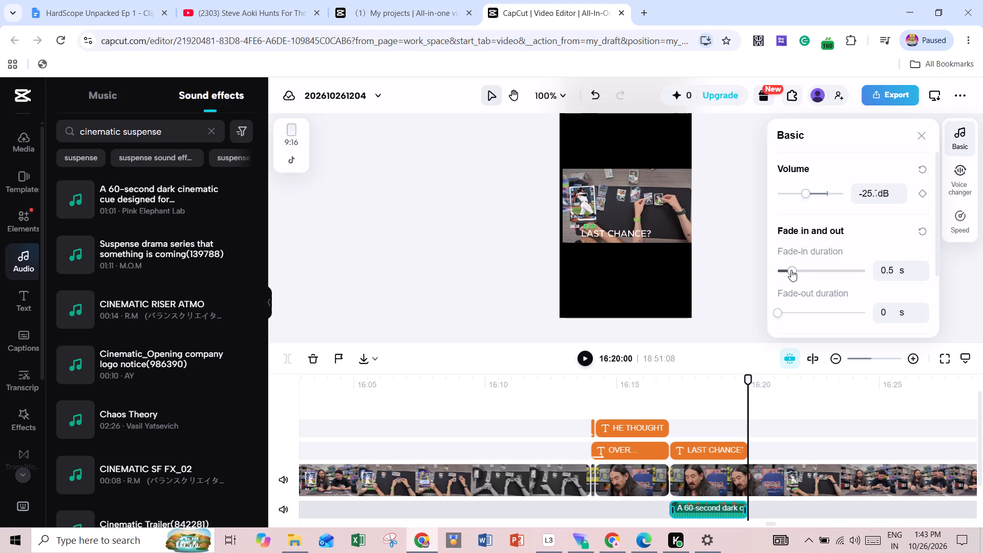
{"action": "left_click", "coordinate": [797, 313]}
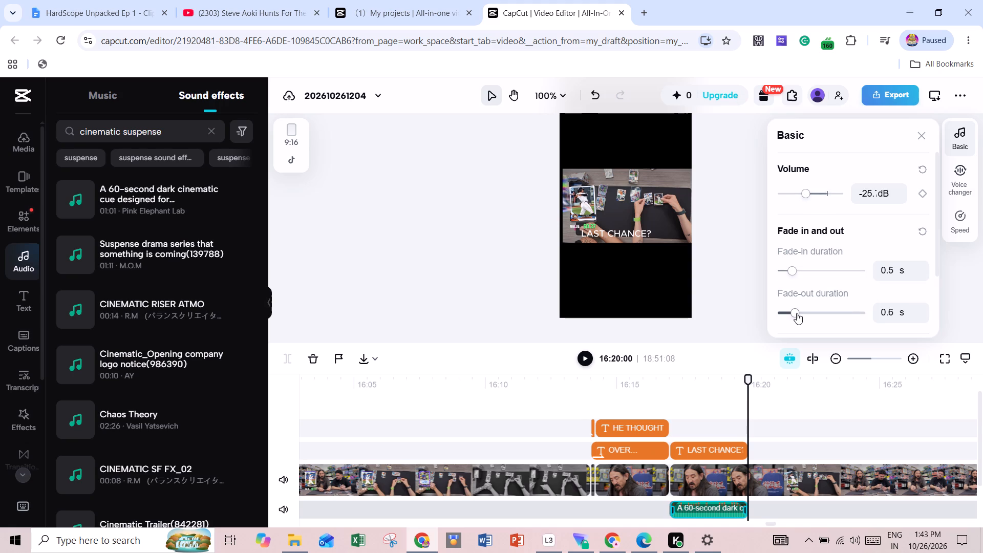
{"action": "left_click_drag", "start_coordinate": [796, 312], "coordinate": [792, 312]}
Play back the video from 16:17:00 to check the dark cinematic cue's volume and fades.
{"action": "left_click_drag", "start_coordinate": [747, 381], "coordinate": [742, 382]}
{"action": "left_click_drag", "start_coordinate": [742, 382], "coordinate": [668, 388]}
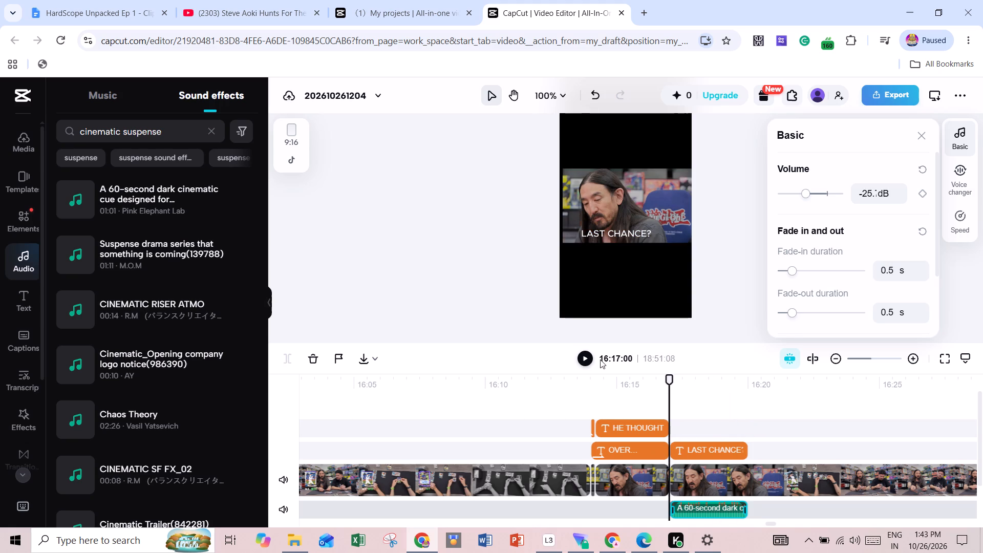
{"action": "left_click", "coordinate": [586, 356]}
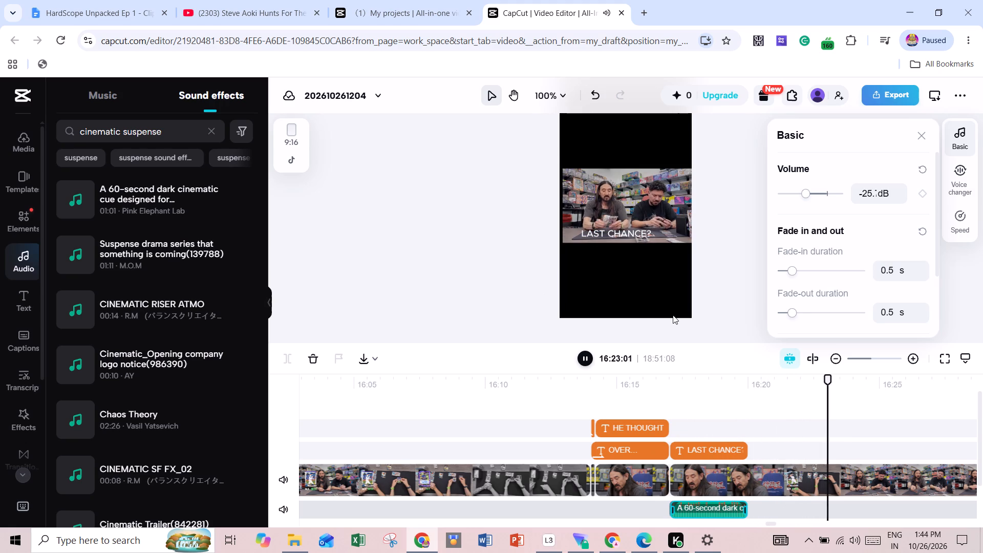
{"action": "left_click", "coordinate": [718, 456]}
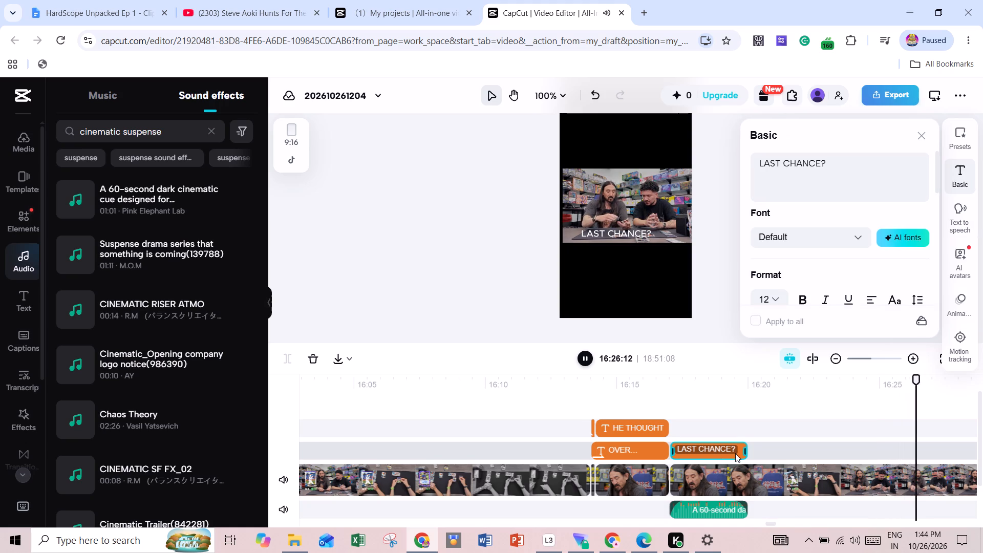
{"action": "left_click", "coordinate": [719, 515]}
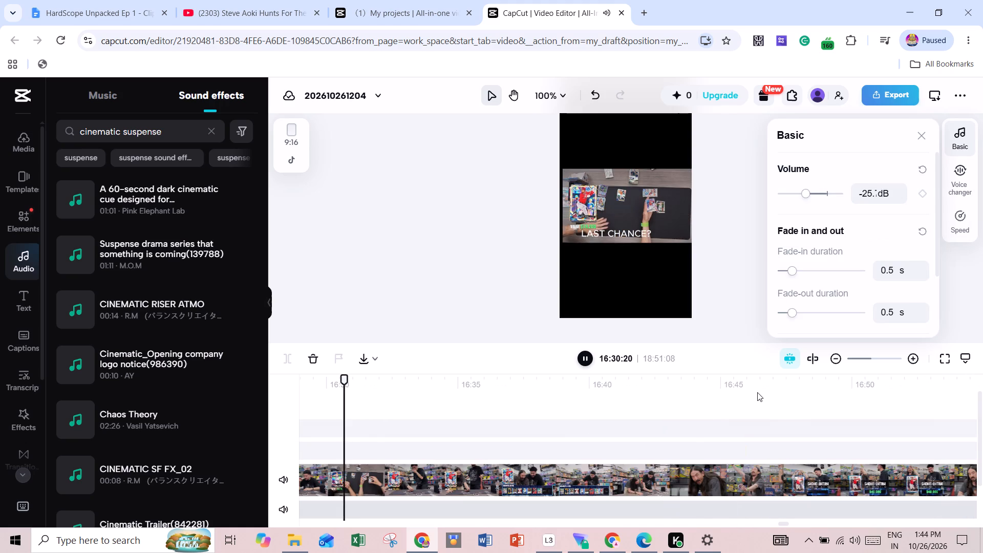
{"action": "left_click", "coordinate": [588, 360]}
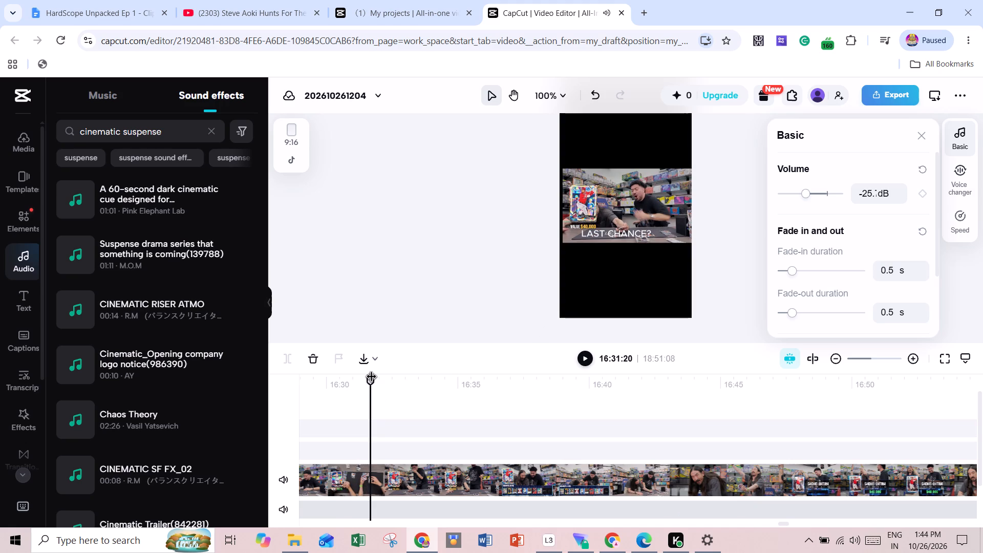
Return to 16:17:00 and apply the Mystic Dust entrance animation to the "LAST CHANCE?" text.
{"action": "left_click_drag", "start_coordinate": [372, 378], "coordinate": [290, 393]}
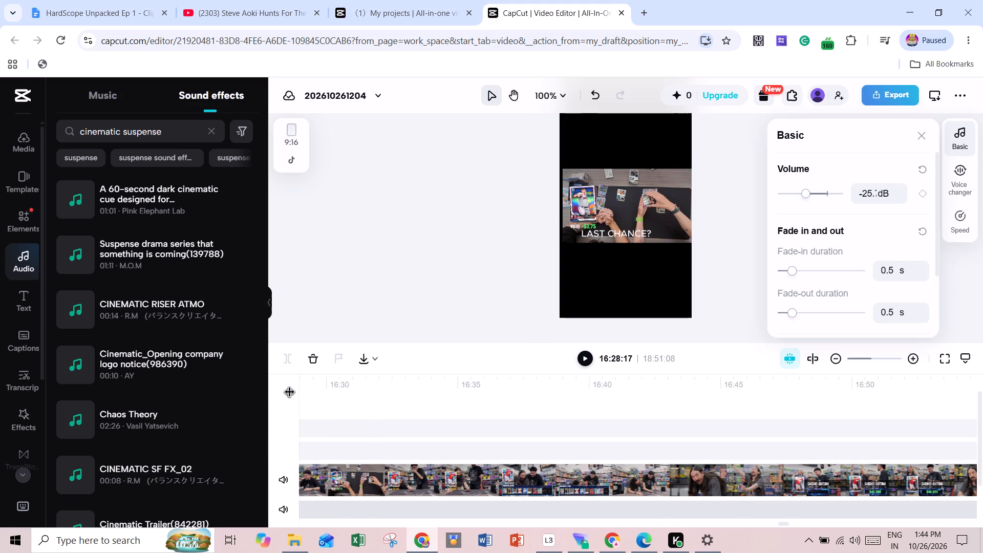
{"action": "left_click_drag", "start_coordinate": [290, 393], "coordinate": [267, 395]}
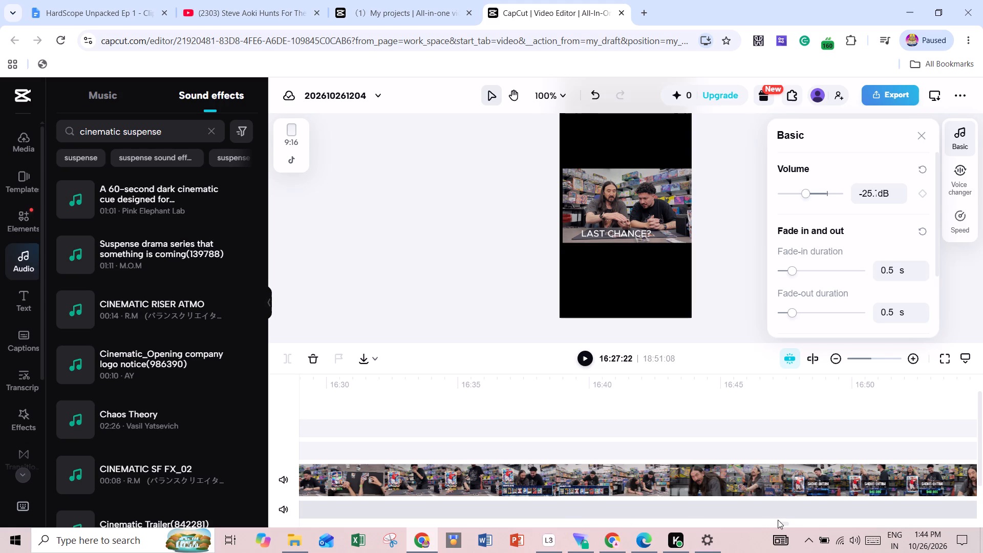
{"action": "left_click_drag", "start_coordinate": [781, 523], "coordinate": [754, 520]}
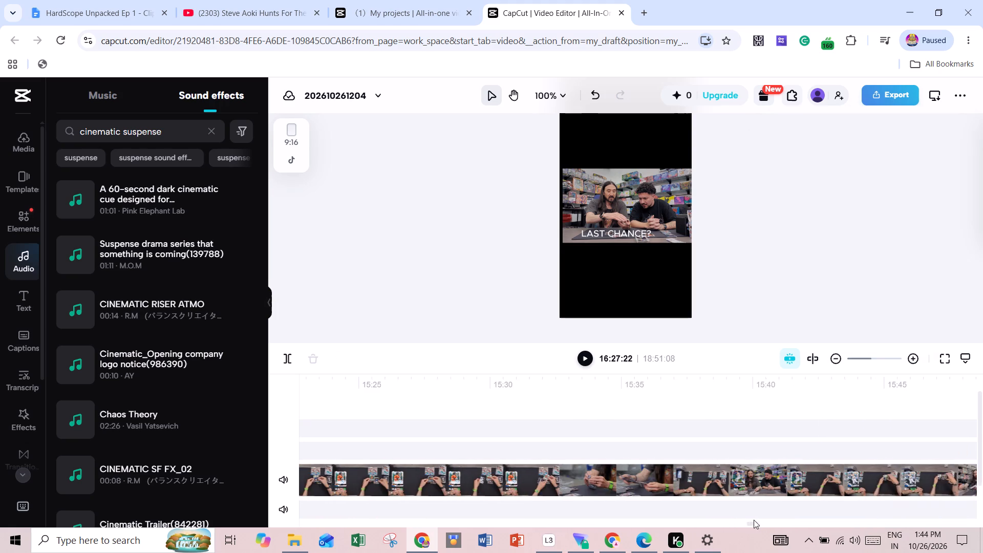
{"action": "left_click_drag", "start_coordinate": [754, 520], "coordinate": [767, 519]}
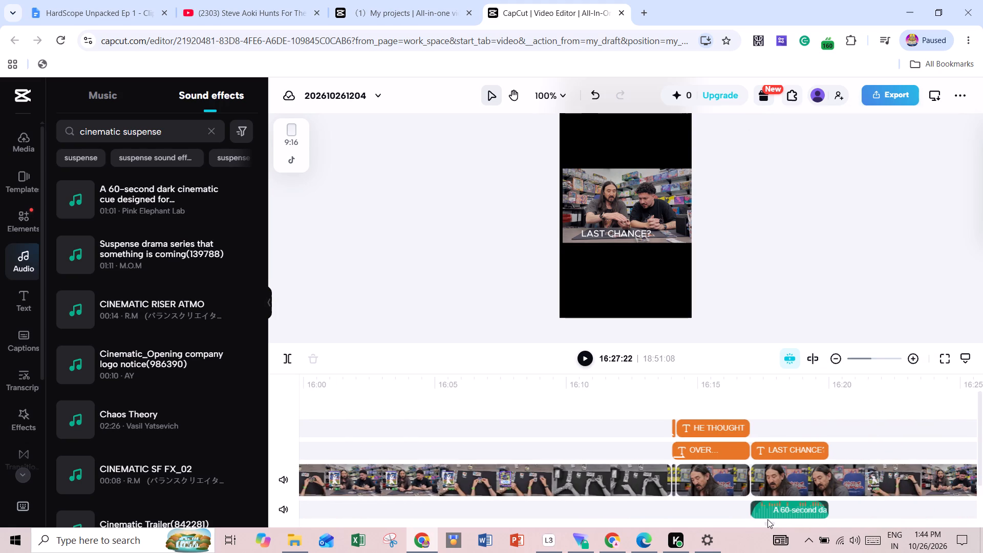
{"action": "left_click_drag", "start_coordinate": [767, 519], "coordinate": [771, 519]}
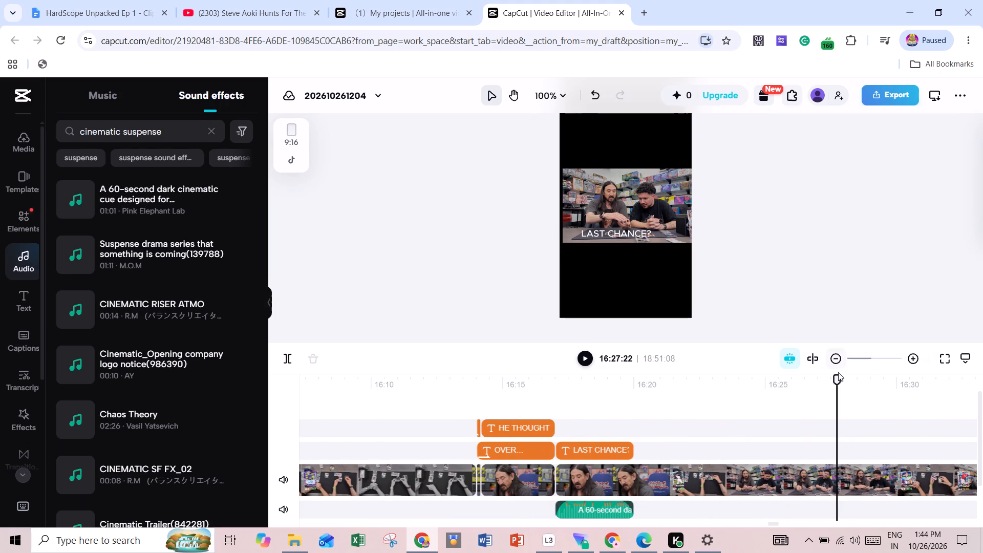
{"action": "left_click_drag", "start_coordinate": [835, 379], "coordinate": [556, 386]}
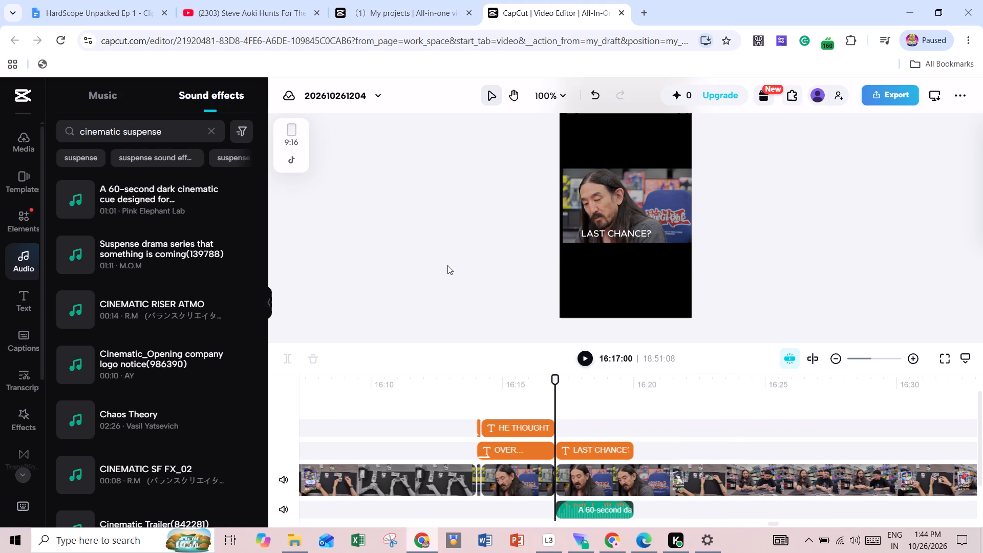
{"action": "left_click", "coordinate": [617, 233]}
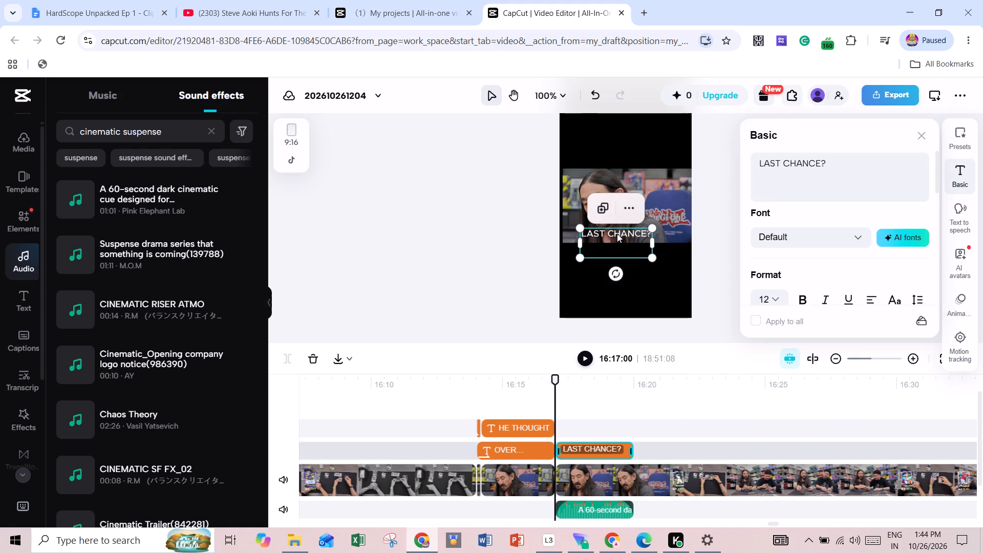
{"action": "left_click", "coordinate": [959, 307]}
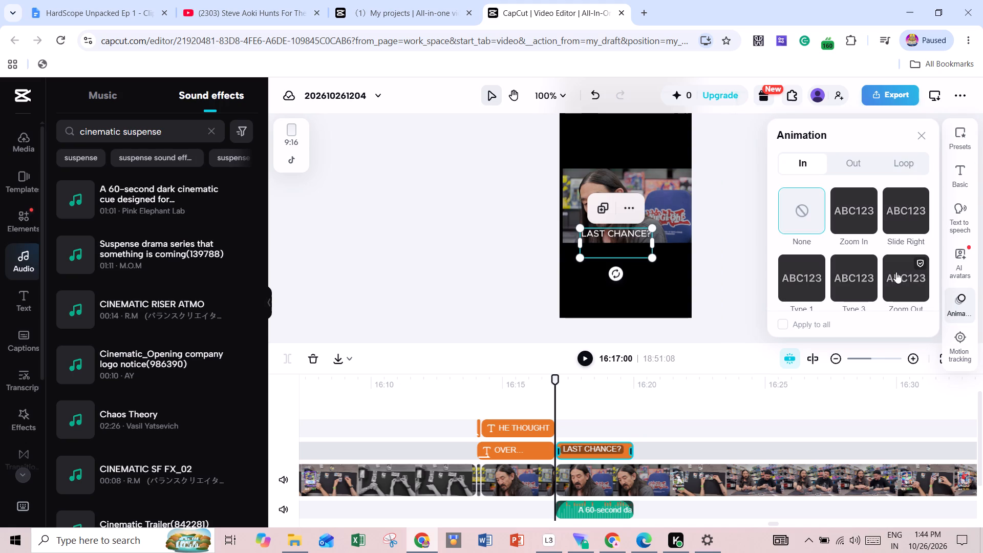
{"action": "scroll", "coordinate": [896, 272], "scroll_direction": "down", "scroll_amount": 2}
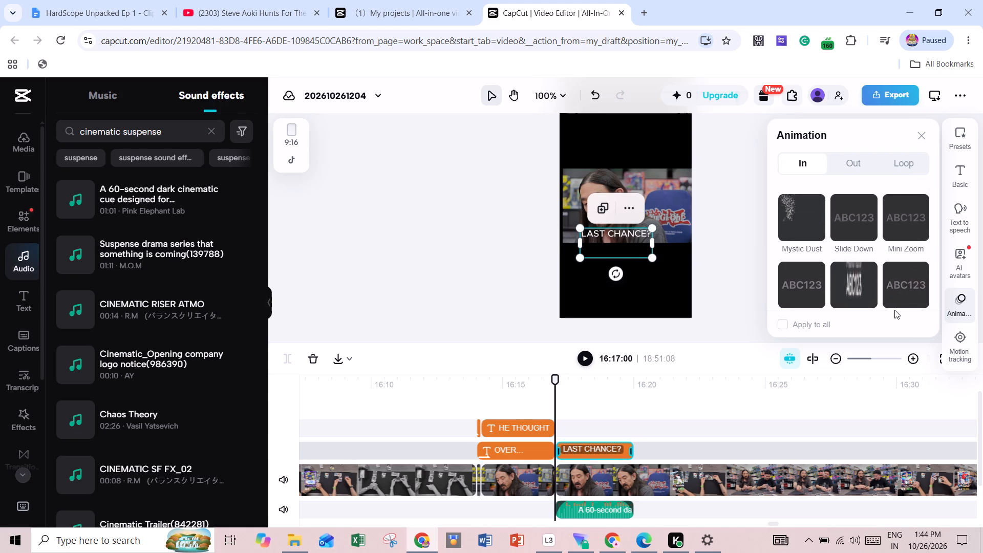
{"action": "left_click", "coordinate": [814, 228]}
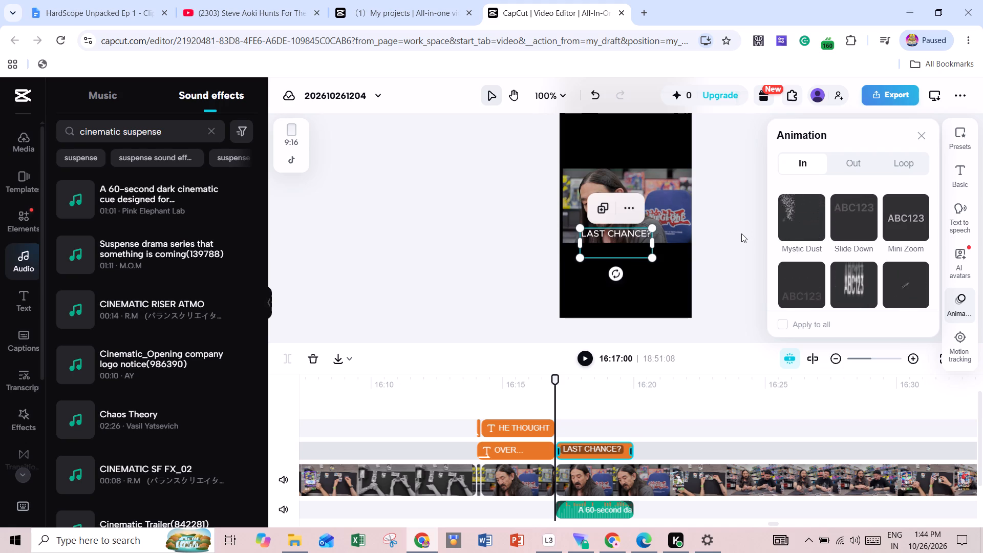
{"action": "left_click", "coordinate": [587, 362]}
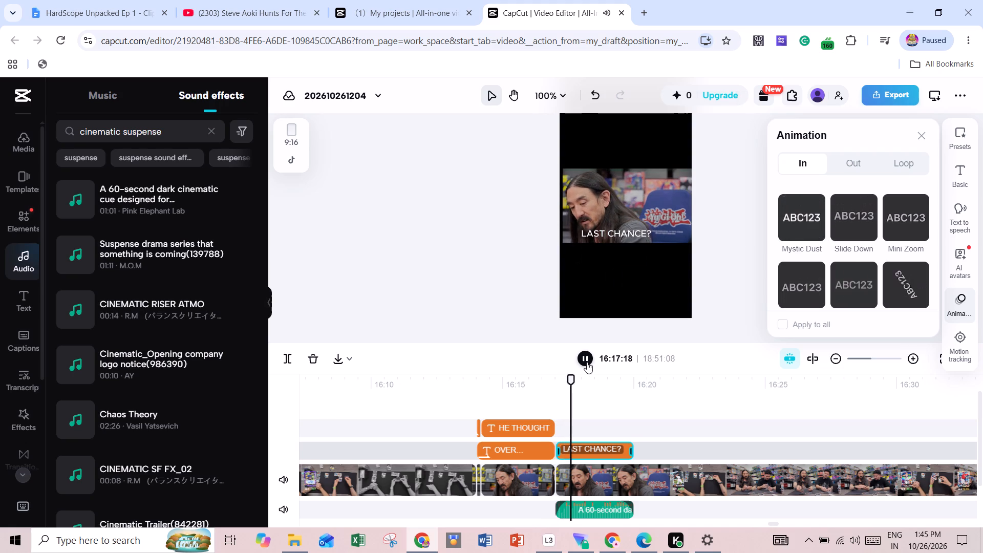
{"action": "left_click", "coordinate": [587, 362]}
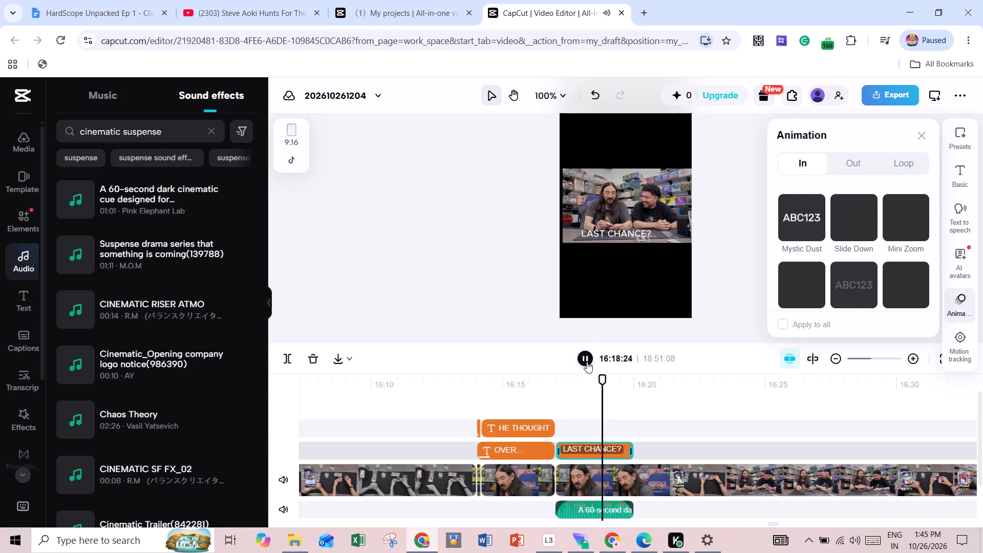
{"action": "left_click", "coordinate": [802, 221]}
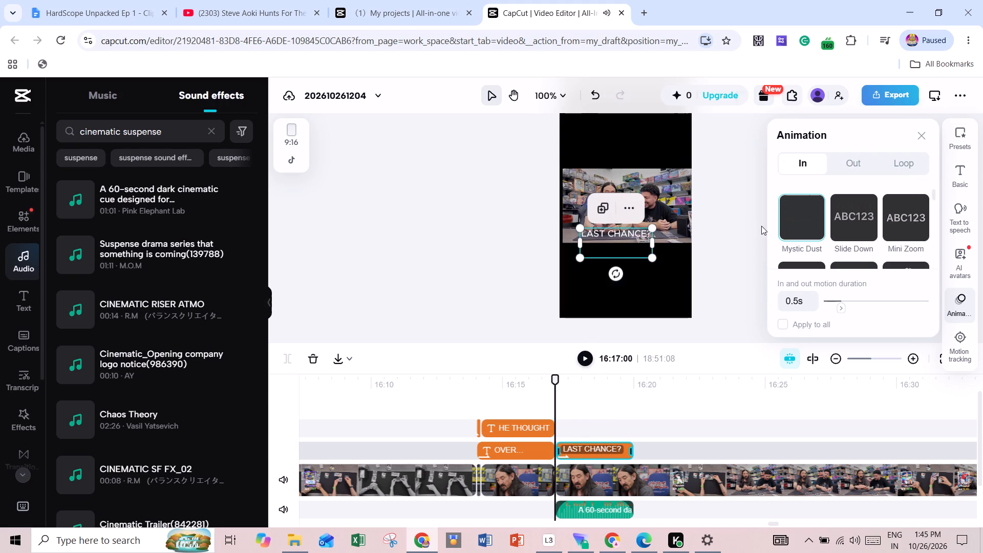
Replay the section from 16:17:00 to check the text animation with the dark cinematic cue, then return to its start.
{"action": "left_click", "coordinate": [585, 363]}
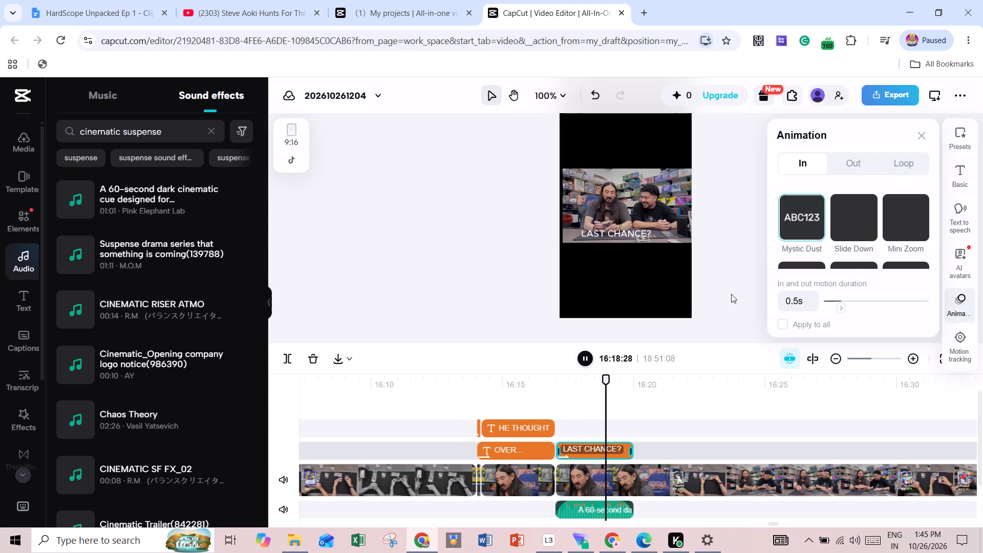
{"action": "left_click", "coordinate": [588, 360]}
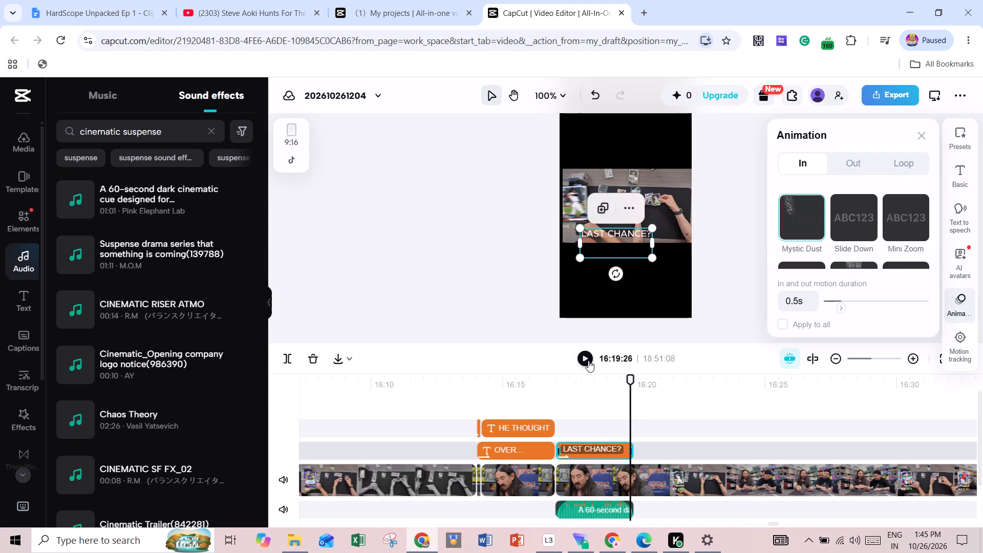
{"action": "left_click_drag", "start_coordinate": [632, 381], "coordinate": [631, 381]}
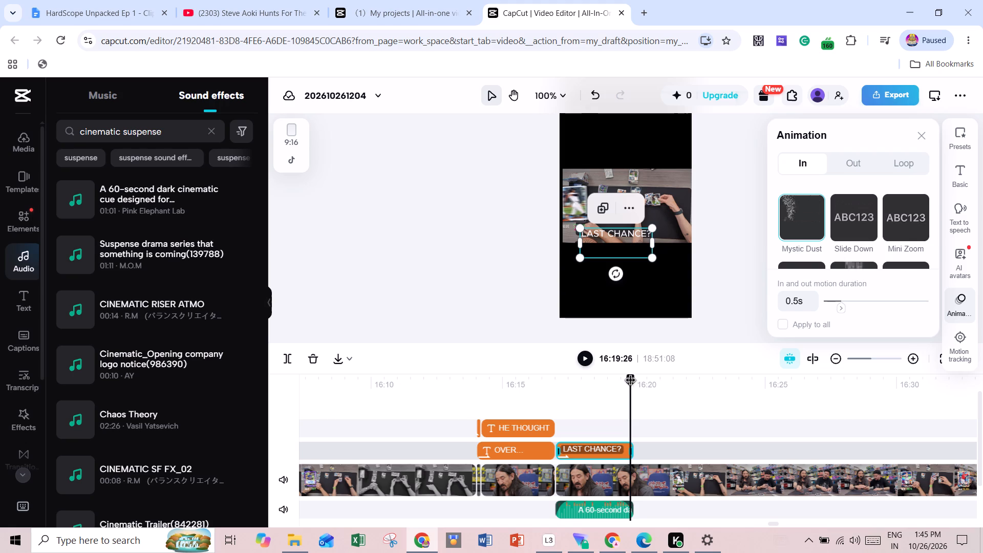
{"action": "left_click_drag", "start_coordinate": [631, 381], "coordinate": [558, 382]}
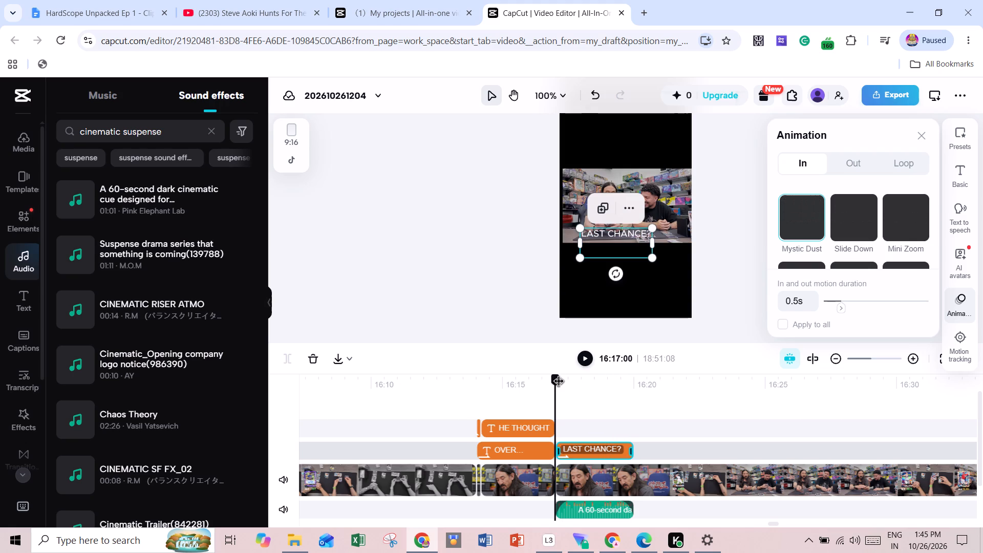
{"action": "left_click", "coordinate": [619, 511]}
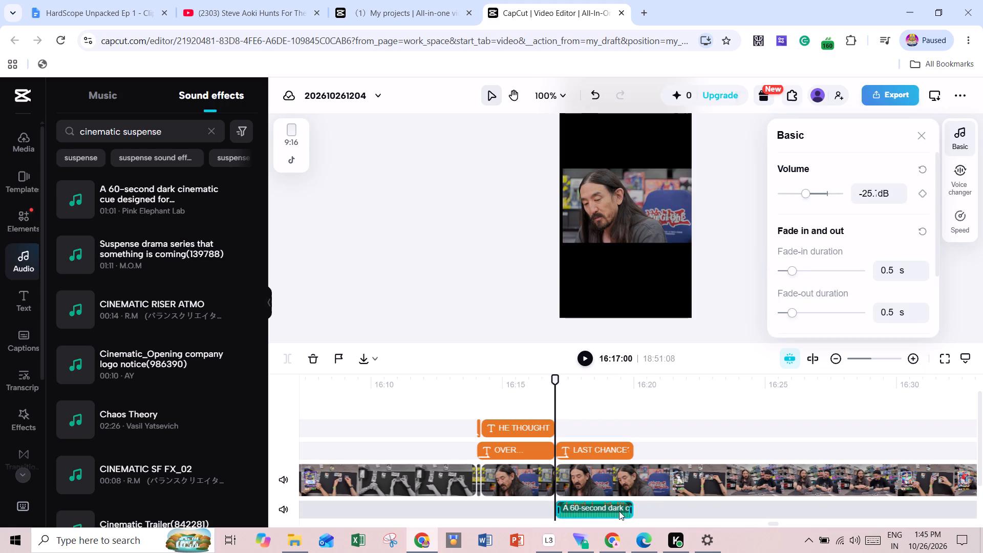
{"action": "left_click", "coordinate": [583, 354]}
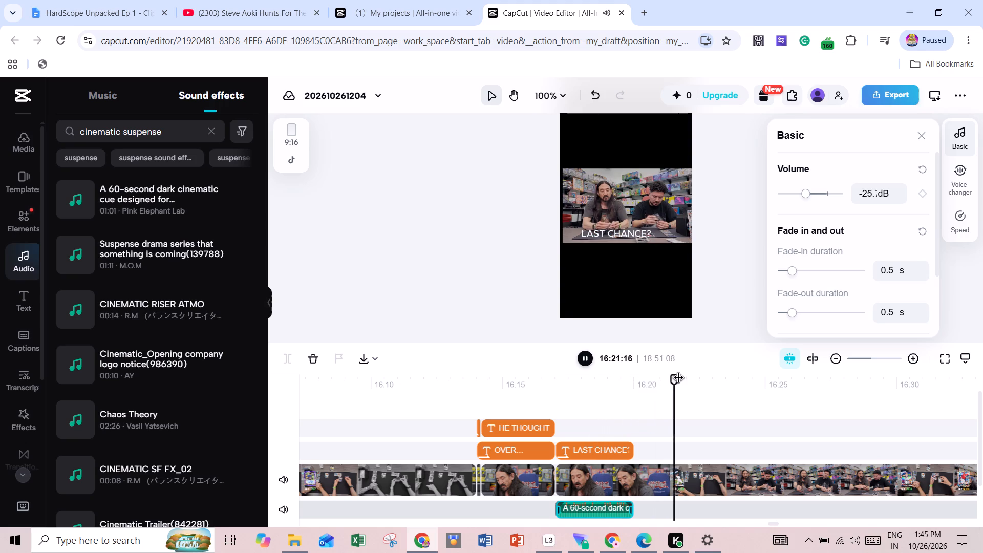
{"action": "left_click_drag", "start_coordinate": [678, 378], "coordinate": [558, 375]}
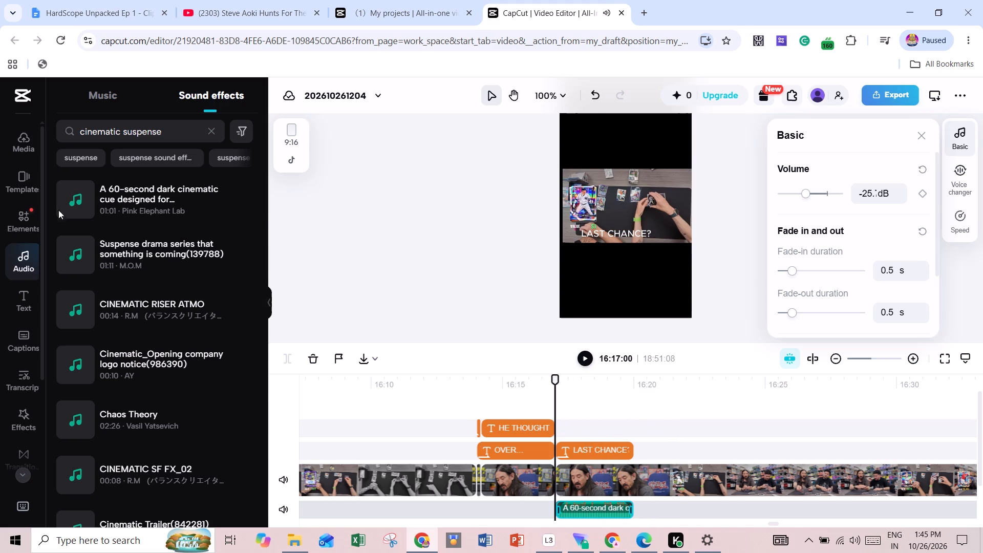
Preview the 60-second dark cinematic cue from the sound effects search results.
{"action": "left_click", "coordinate": [129, 204]}
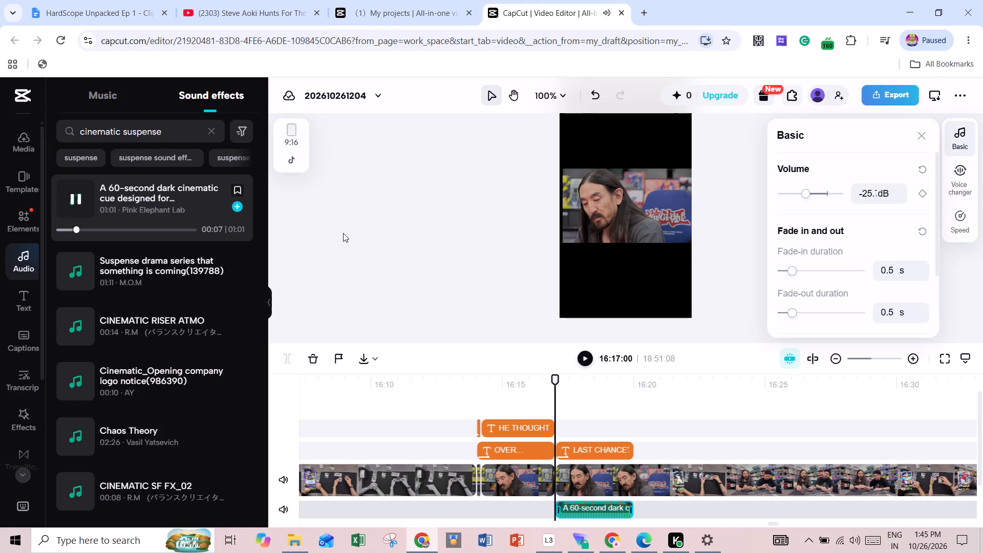
{"action": "left_click", "coordinate": [76, 202]}
Listen to the dark cinematic cue from 16:17:00 with the video track muted, then return to the start and unmute the track.
{"action": "left_click", "coordinate": [285, 490]}
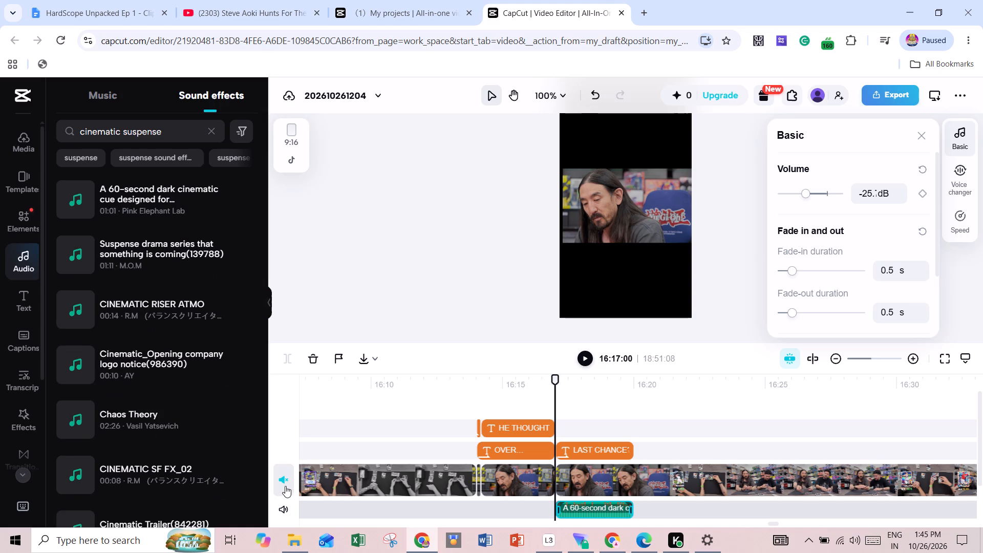
{"action": "left_click", "coordinate": [285, 486]}
{"action": "left_click", "coordinate": [281, 479]}
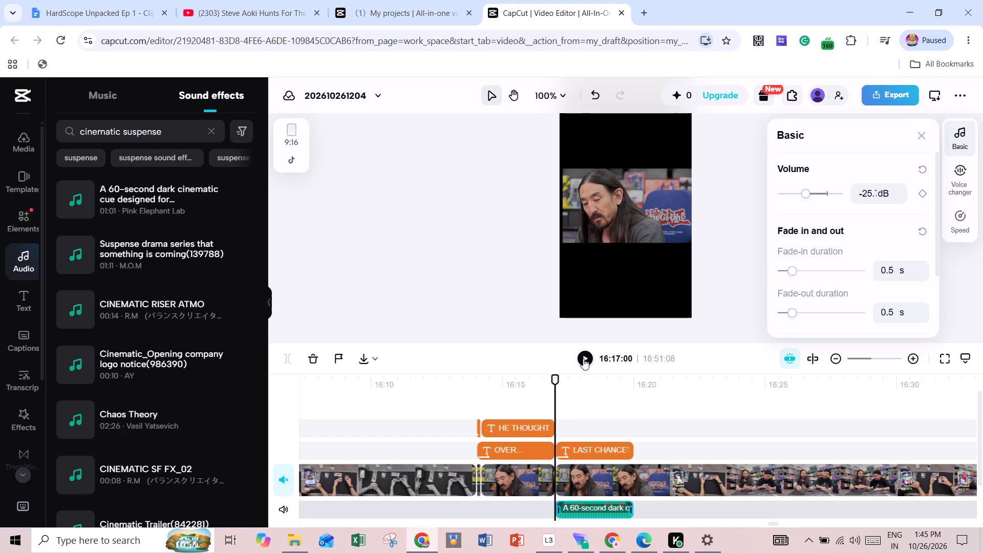
{"action": "left_click", "coordinate": [585, 357]}
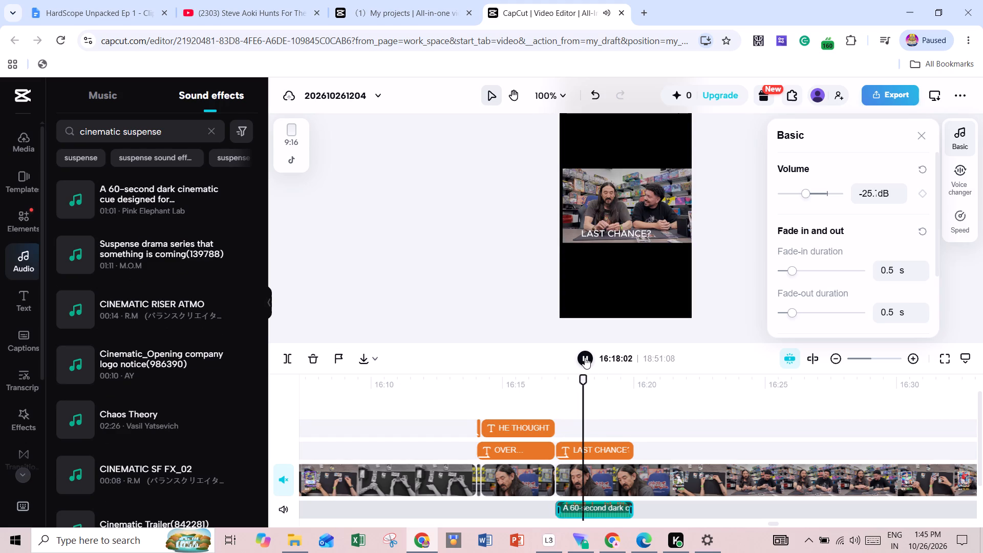
{"action": "left_click", "coordinate": [585, 357]}
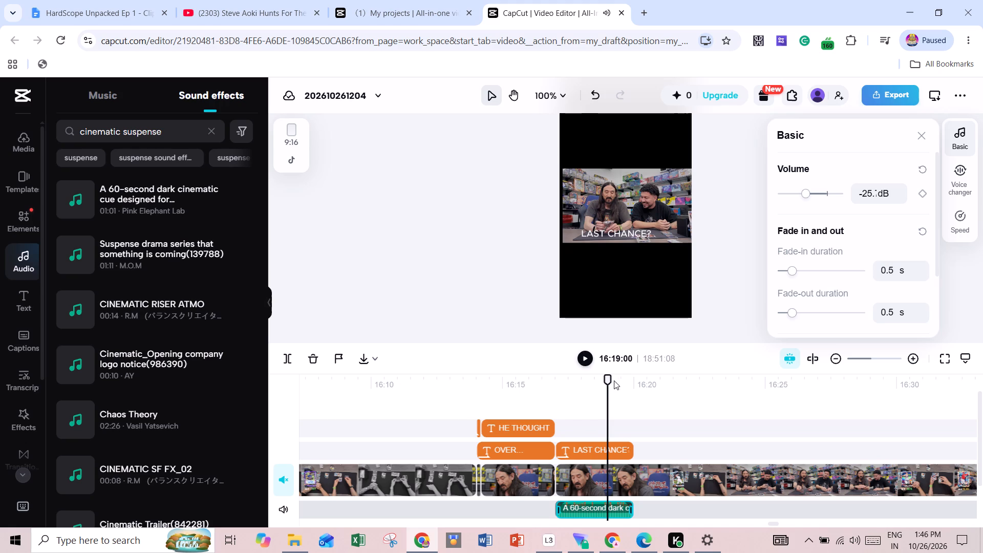
{"action": "left_click_drag", "start_coordinate": [610, 378], "coordinate": [550, 387]}
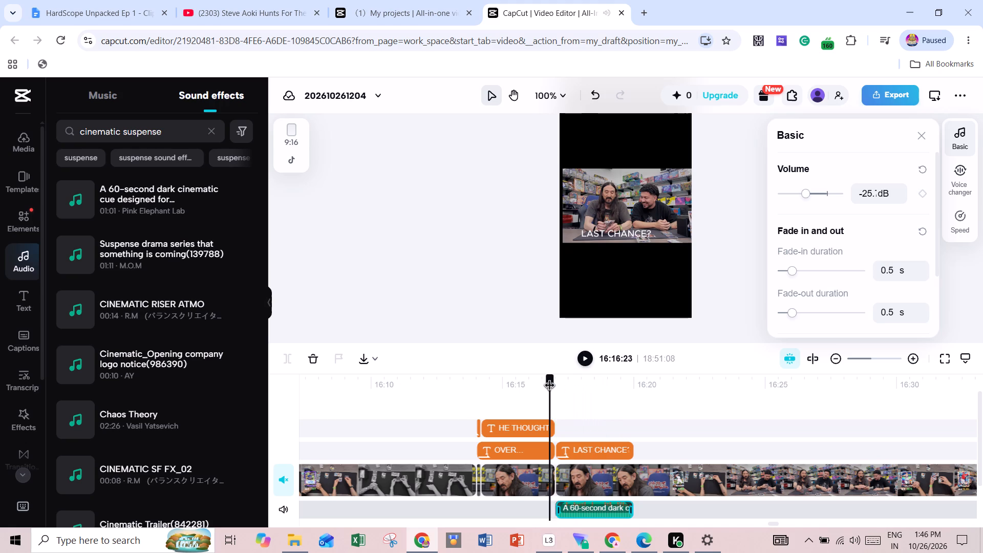
{"action": "left_click_drag", "start_coordinate": [550, 387], "coordinate": [557, 387]}
{"action": "left_click", "coordinate": [289, 476]}
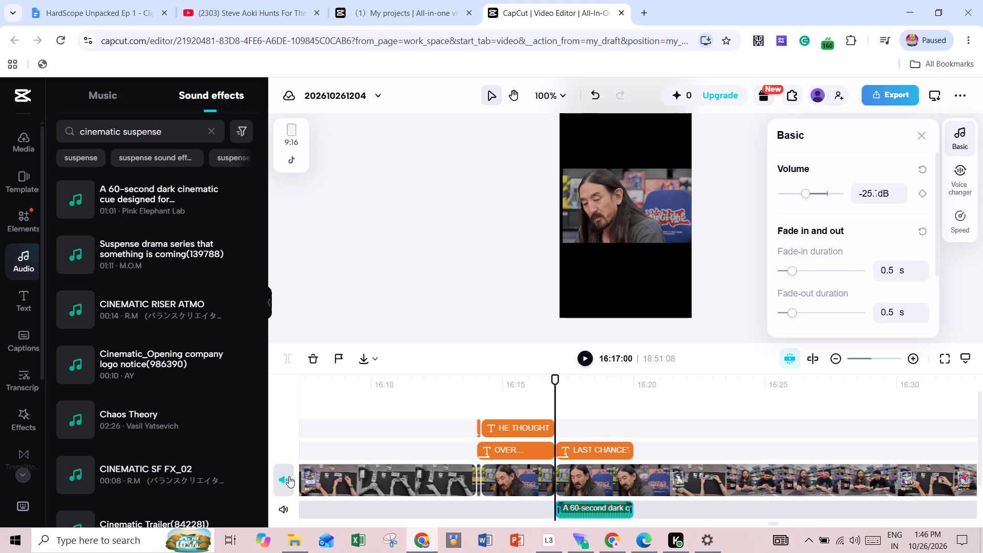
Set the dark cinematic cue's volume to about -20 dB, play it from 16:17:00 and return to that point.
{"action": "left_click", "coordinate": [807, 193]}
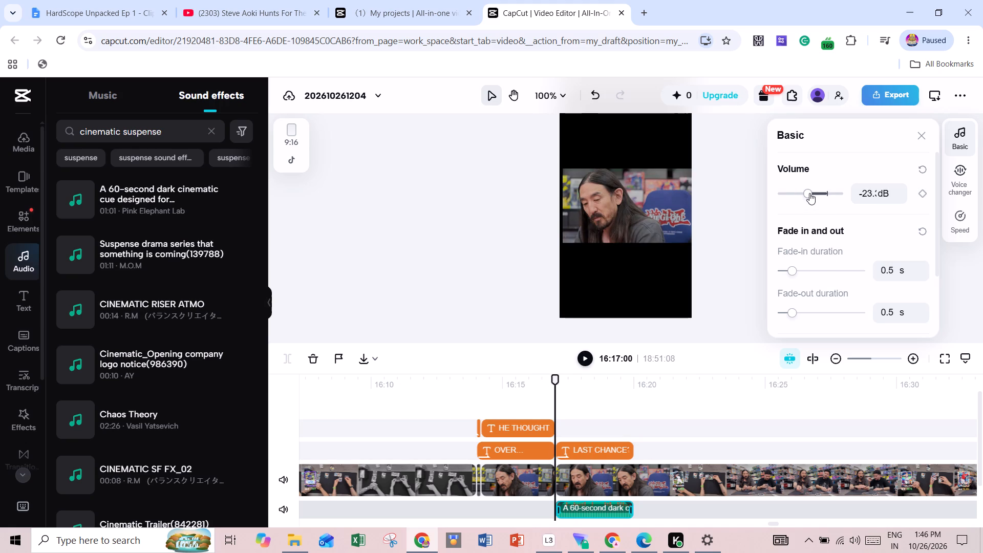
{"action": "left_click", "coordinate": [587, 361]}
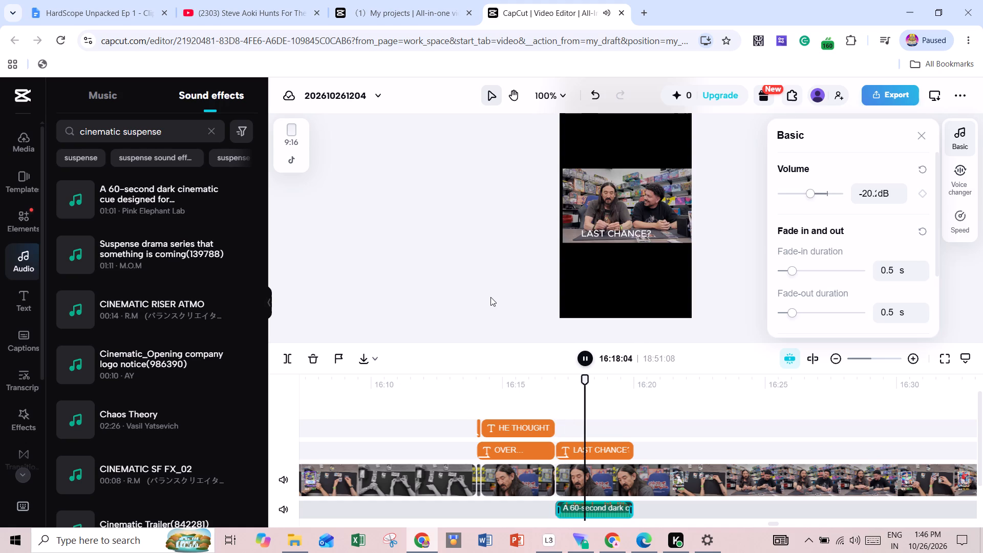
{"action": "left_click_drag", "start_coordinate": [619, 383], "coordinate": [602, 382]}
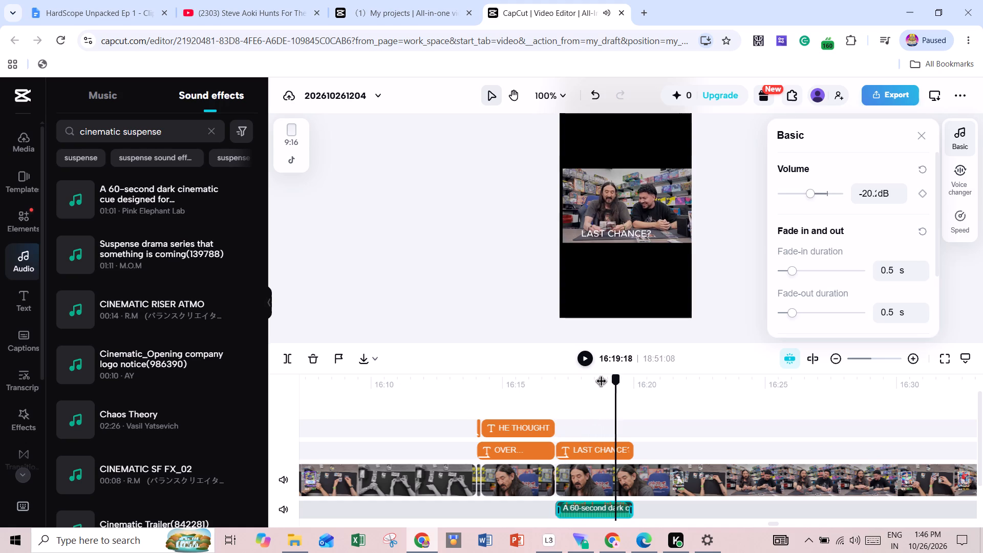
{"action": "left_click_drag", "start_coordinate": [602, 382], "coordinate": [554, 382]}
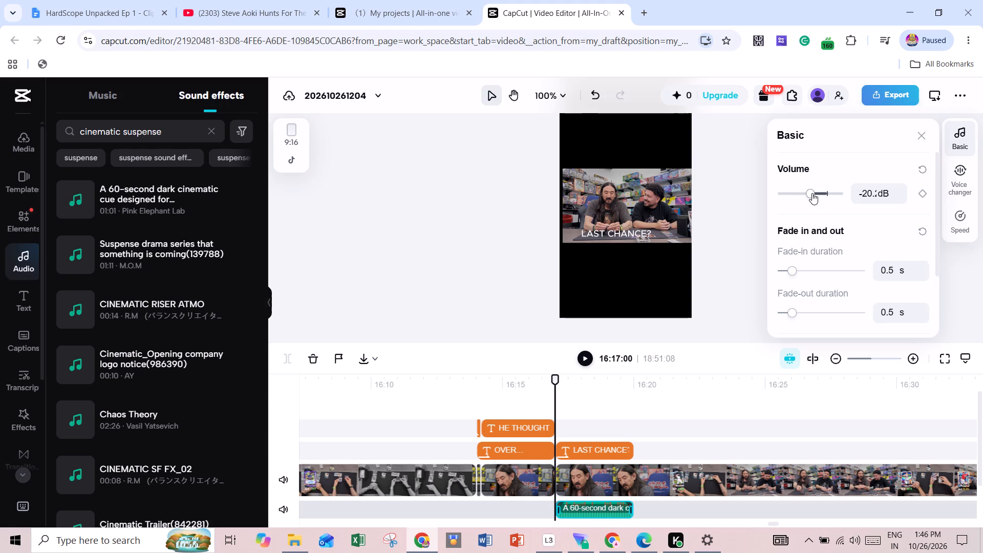
Raise the dark cinematic cue's volume to about -12 dB.
{"action": "left_click_drag", "start_coordinate": [812, 193], "coordinate": [813, 192]}
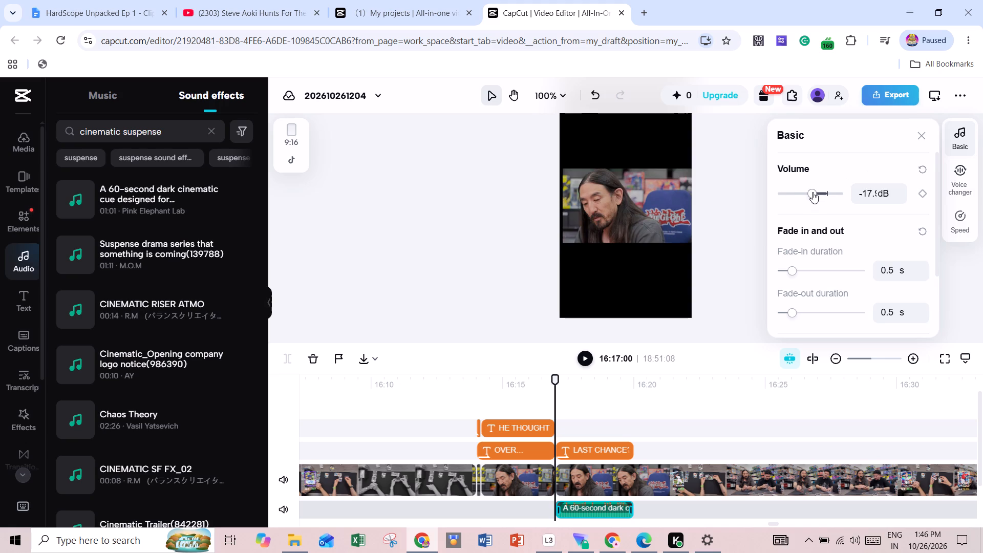
{"action": "left_click_drag", "start_coordinate": [813, 192], "coordinate": [815, 195]}
{"action": "left_click_drag", "start_coordinate": [815, 195], "coordinate": [818, 196]}
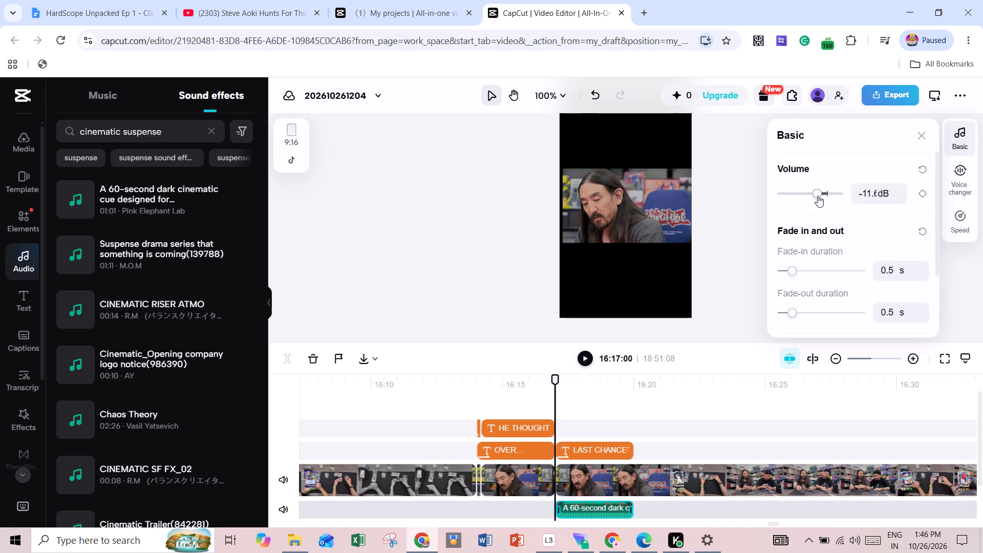
{"action": "left_click_drag", "start_coordinate": [818, 196], "coordinate": [817, 196]}
Play back the section from 16:17:00 to check the louder cue against the video's own audio.
{"action": "left_click", "coordinate": [584, 354]}
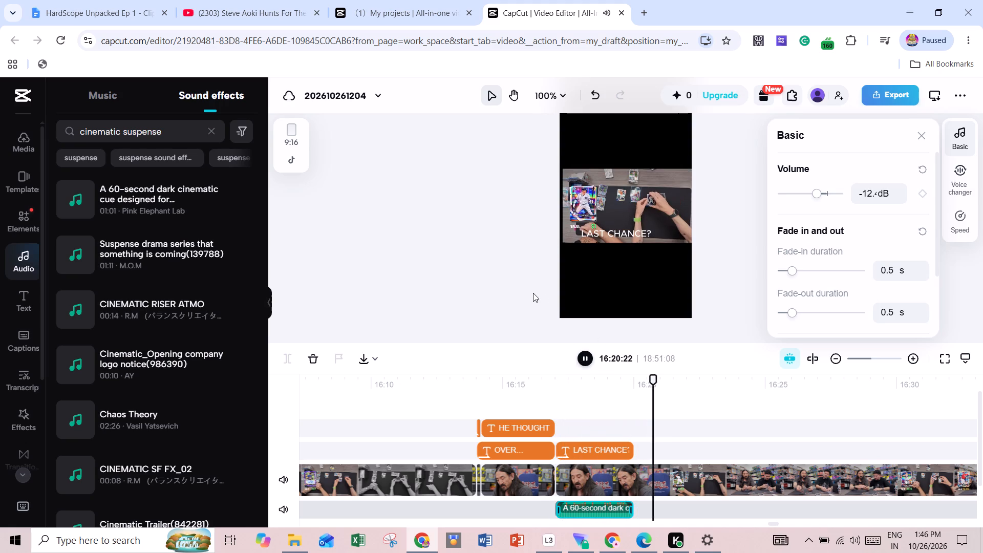
{"action": "left_click_drag", "start_coordinate": [684, 381], "coordinate": [667, 381]}
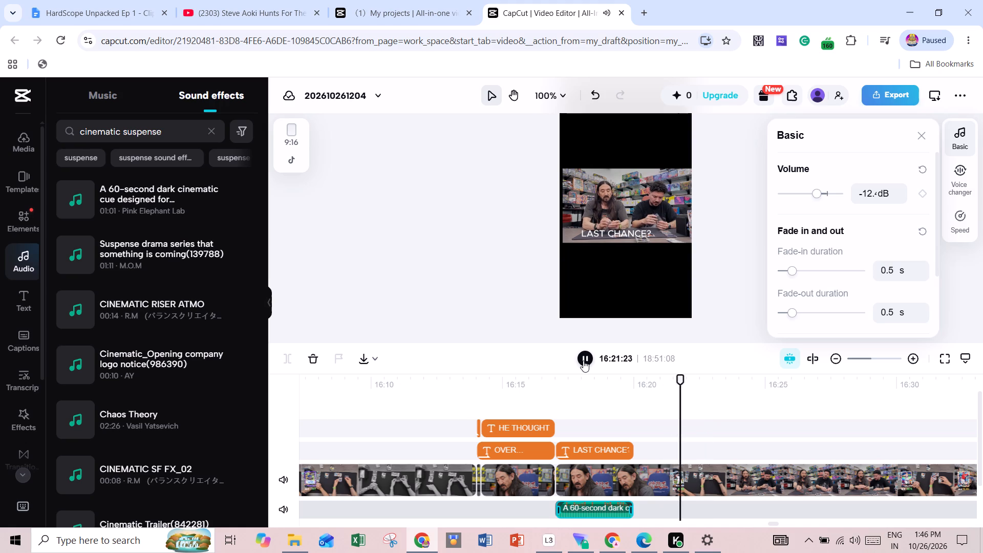
{"action": "left_click", "coordinate": [583, 360]}
Delete the "LAST CHANCE?" text clip and set the playhead to 16:17:00.
{"action": "left_click", "coordinate": [608, 453]}
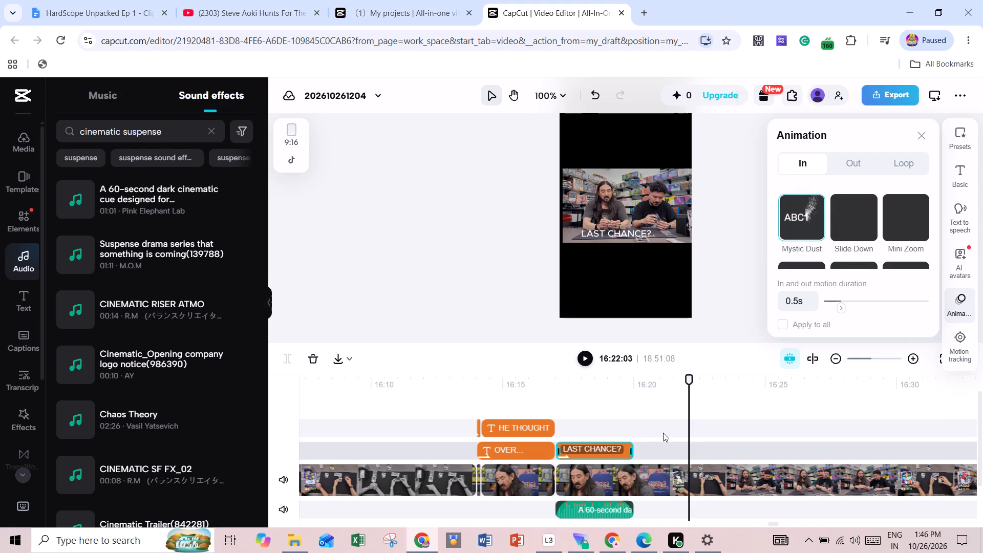
{"action": "left_click_drag", "start_coordinate": [692, 381], "coordinate": [556, 388]}
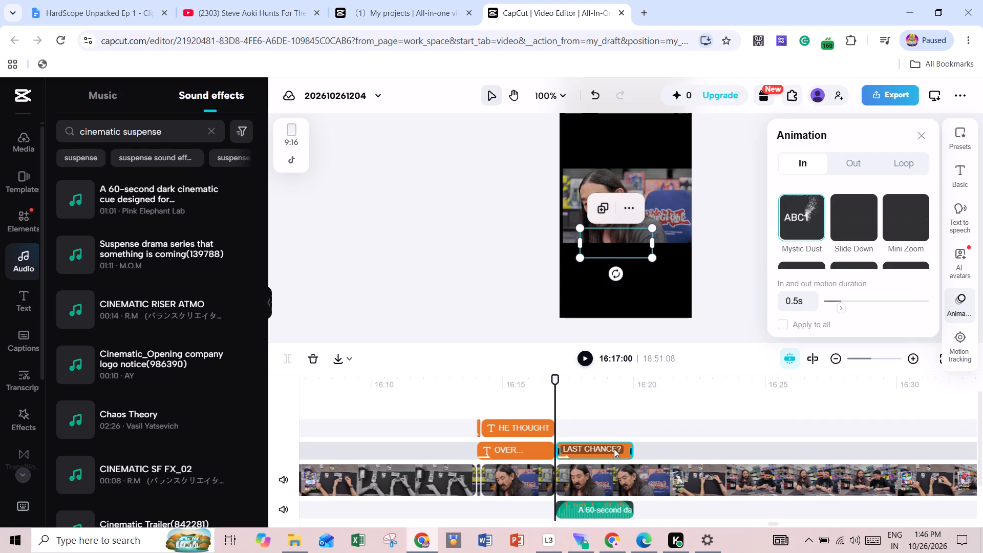
{"action": "right_click", "coordinate": [614, 452]}
{"action": "left_click", "coordinate": [658, 399]}
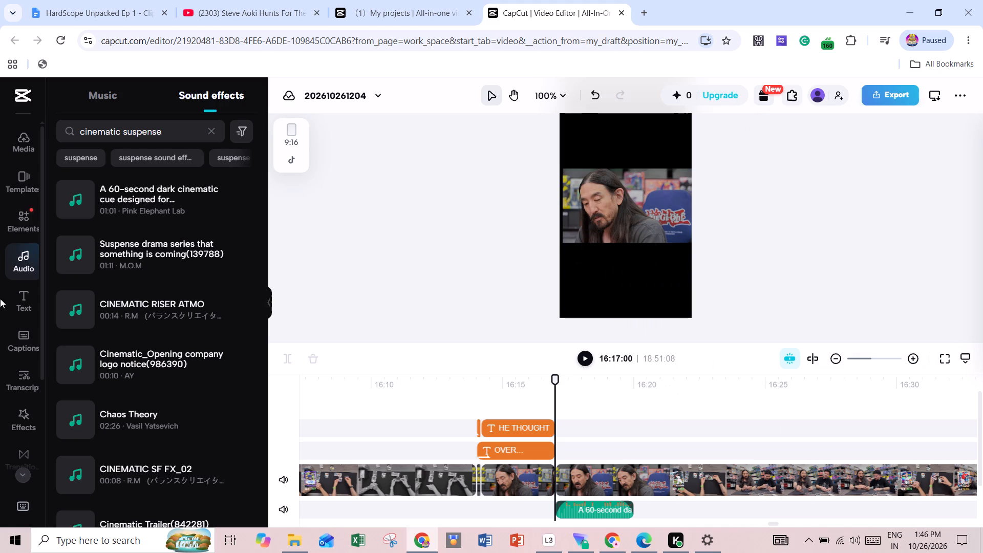
{"action": "left_click", "coordinate": [23, 308]}
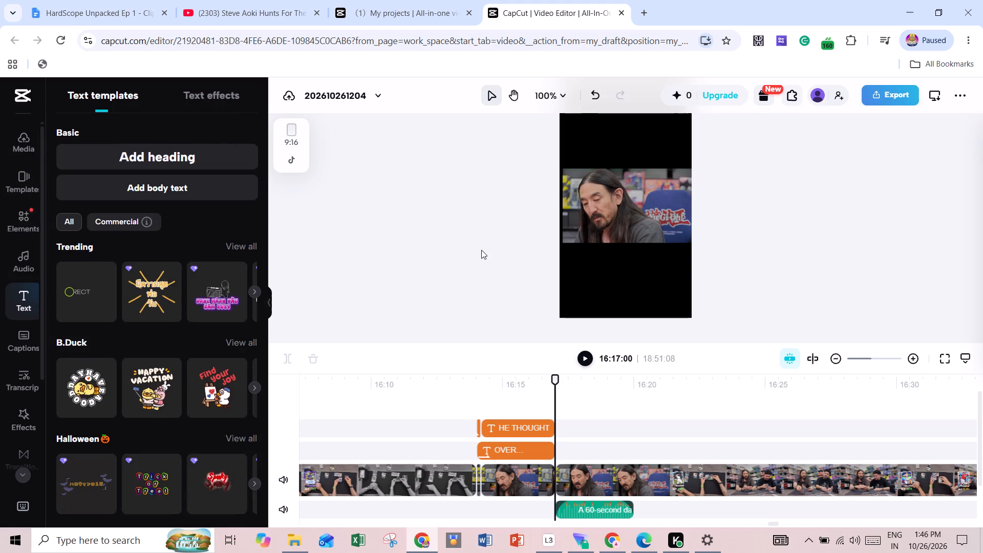
{"action": "left_click", "coordinate": [174, 191]}
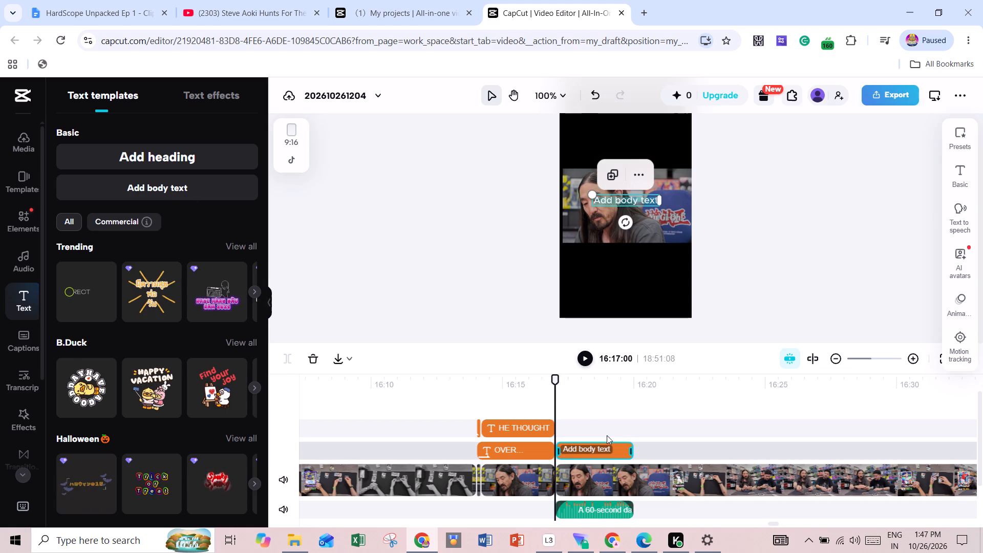
{"action": "left_click_drag", "start_coordinate": [555, 381], "coordinate": [561, 381]}
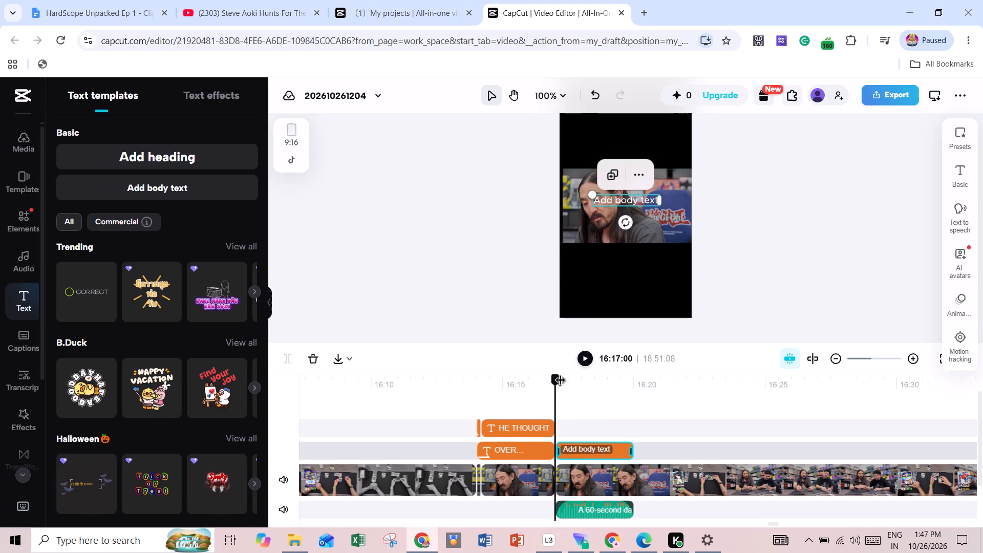
{"action": "left_click_drag", "start_coordinate": [561, 381], "coordinate": [585, 389]}
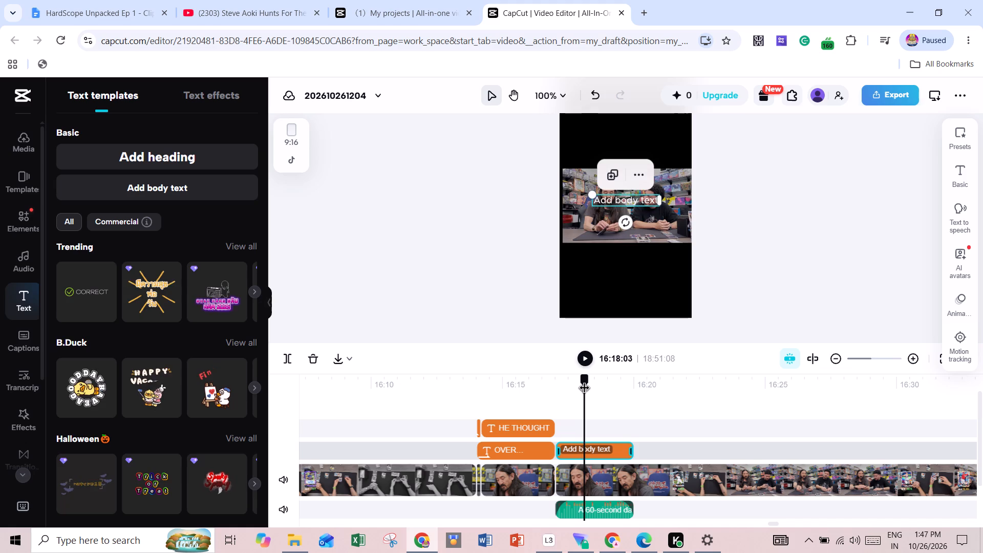
{"action": "left_click_drag", "start_coordinate": [585, 389], "coordinate": [604, 393]}
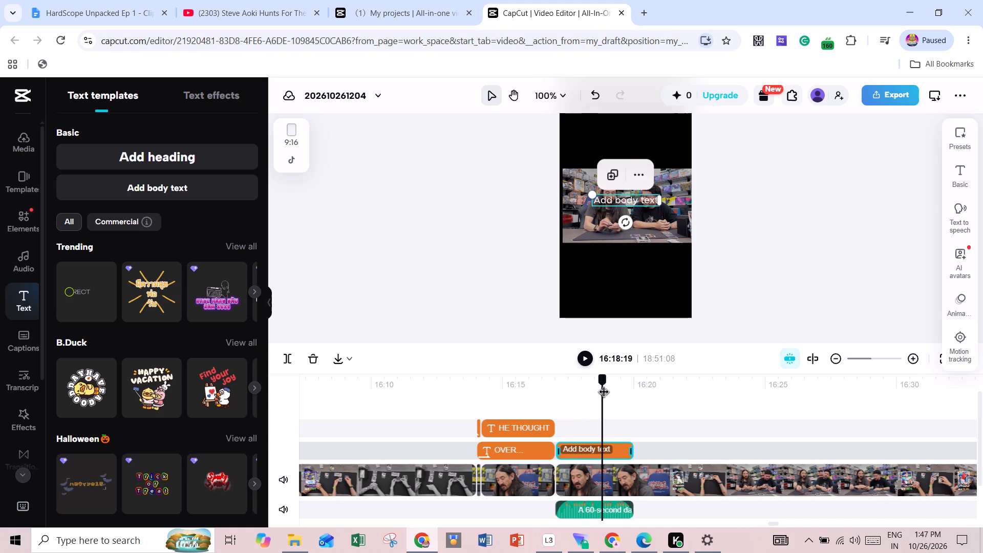
{"action": "left_click_drag", "start_coordinate": [604, 393], "coordinate": [623, 396]}
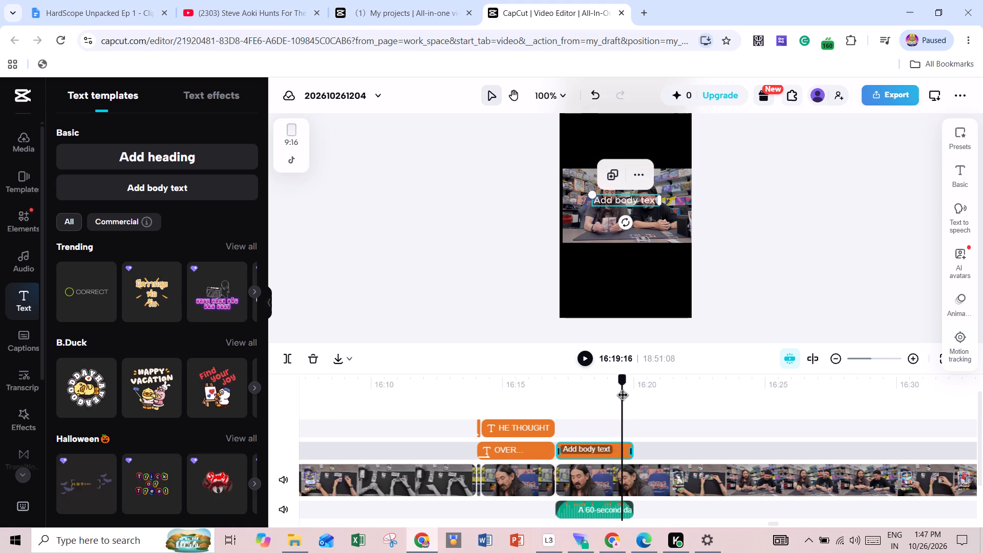
{"action": "left_click_drag", "start_coordinate": [623, 396], "coordinate": [628, 397]}
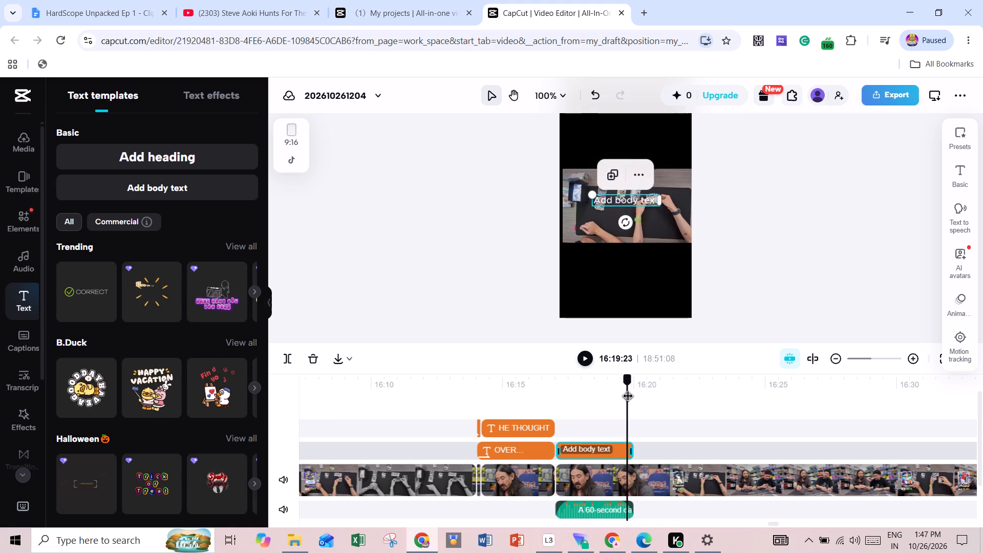
{"action": "left_click_drag", "start_coordinate": [628, 397], "coordinate": [631, 397]}
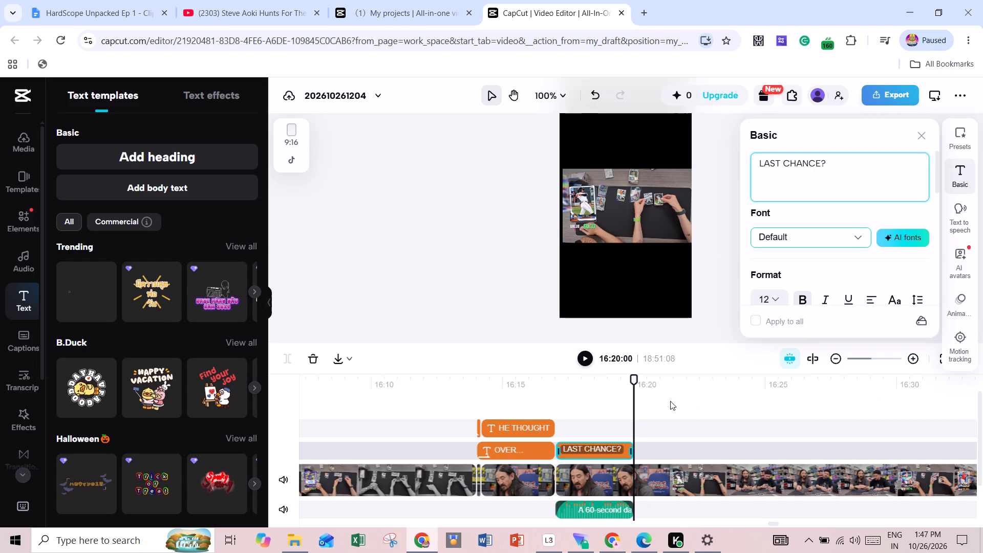
Set the playhead to 16:17:00 and move the "LAST CHANCE?" text down to the lower edge of the video picture.
{"action": "left_click_drag", "start_coordinate": [633, 378], "coordinate": [559, 385]}
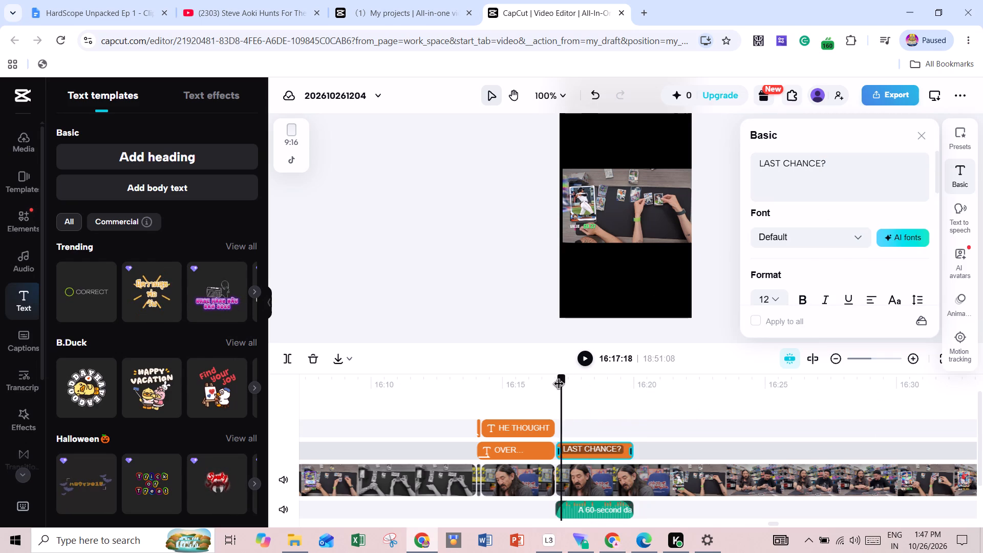
{"action": "left_click_drag", "start_coordinate": [559, 385], "coordinate": [557, 385]}
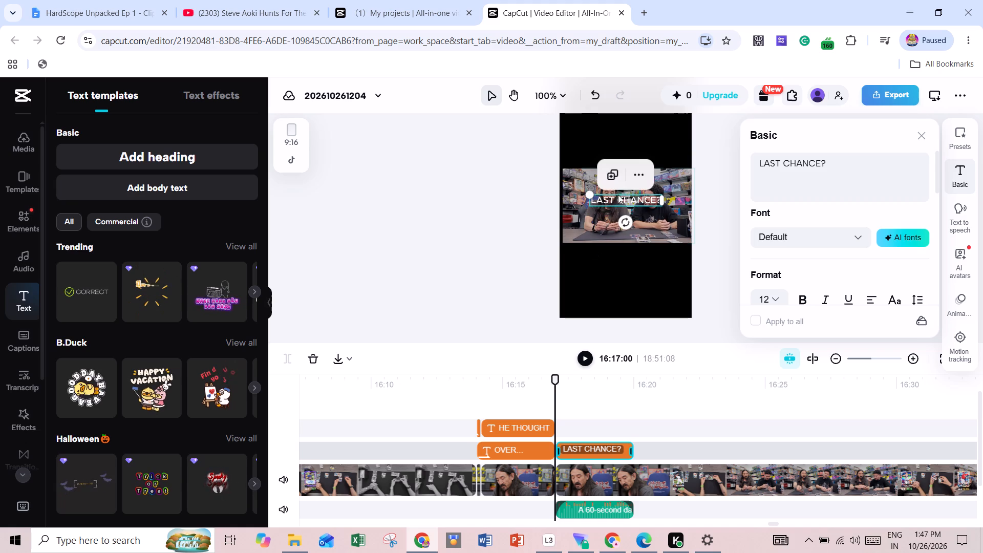
{"action": "left_click_drag", "start_coordinate": [621, 198], "coordinate": [615, 233]}
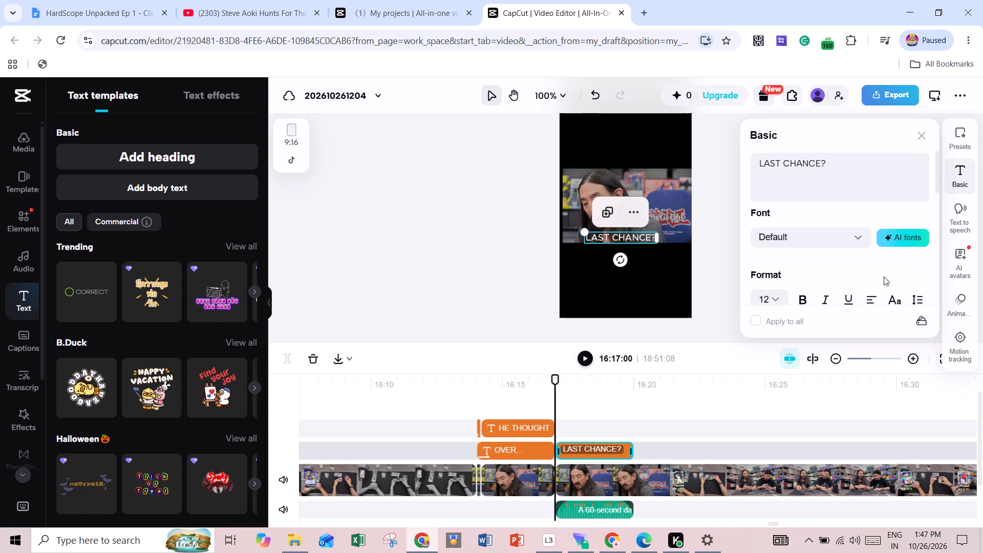
Look through the In animations for one that suits the "LAST CHANCE?" text clip.
{"action": "left_click", "coordinate": [964, 302]}
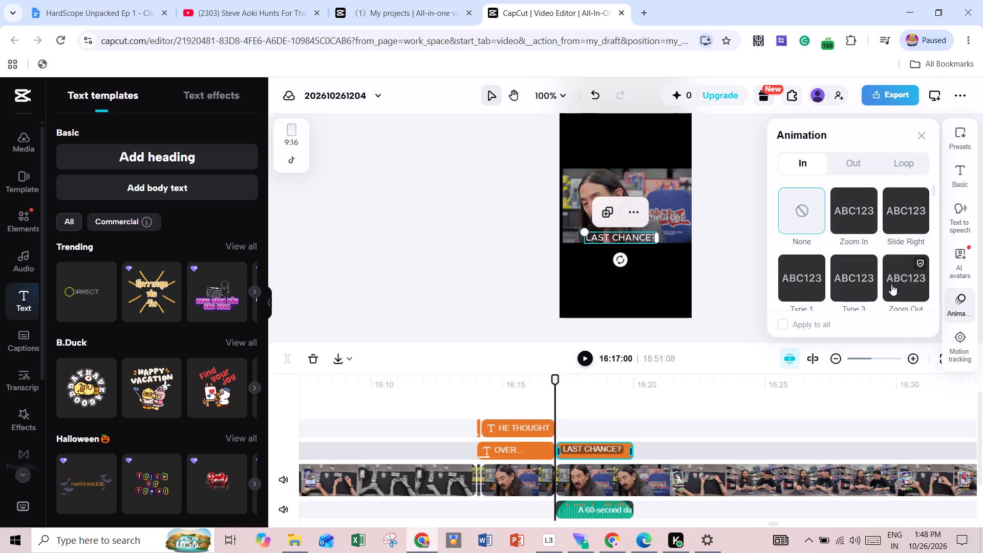
{"action": "scroll", "coordinate": [891, 262], "scroll_direction": "down", "scroll_amount": 2}
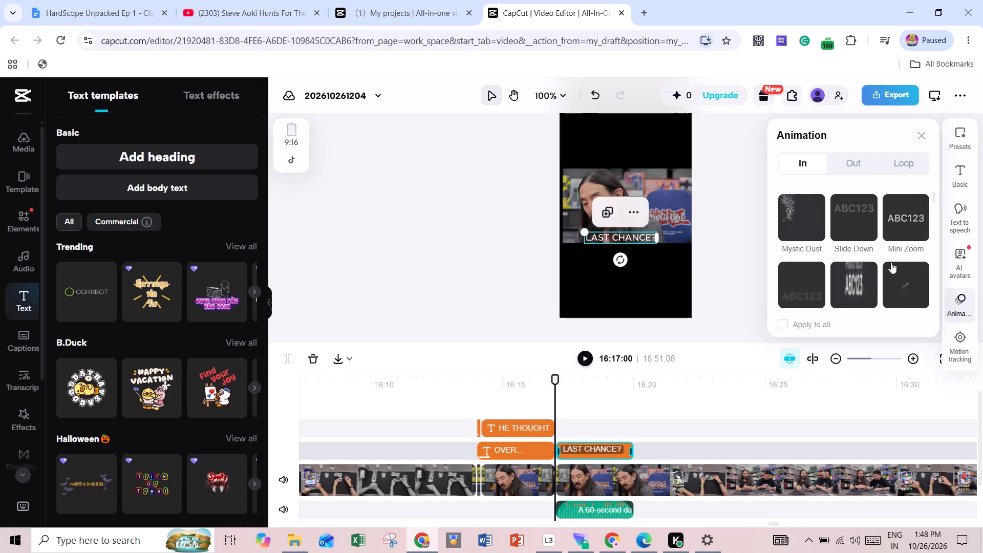
{"action": "scroll", "coordinate": [891, 262], "scroll_direction": "down", "scroll_amount": 1}
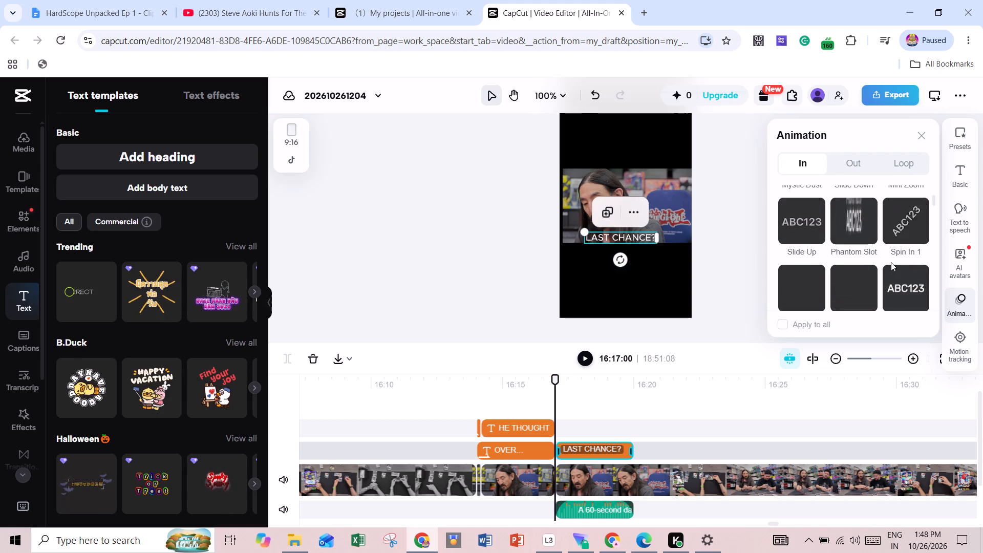
{"action": "scroll", "coordinate": [891, 262], "scroll_direction": "down", "scroll_amount": 2}
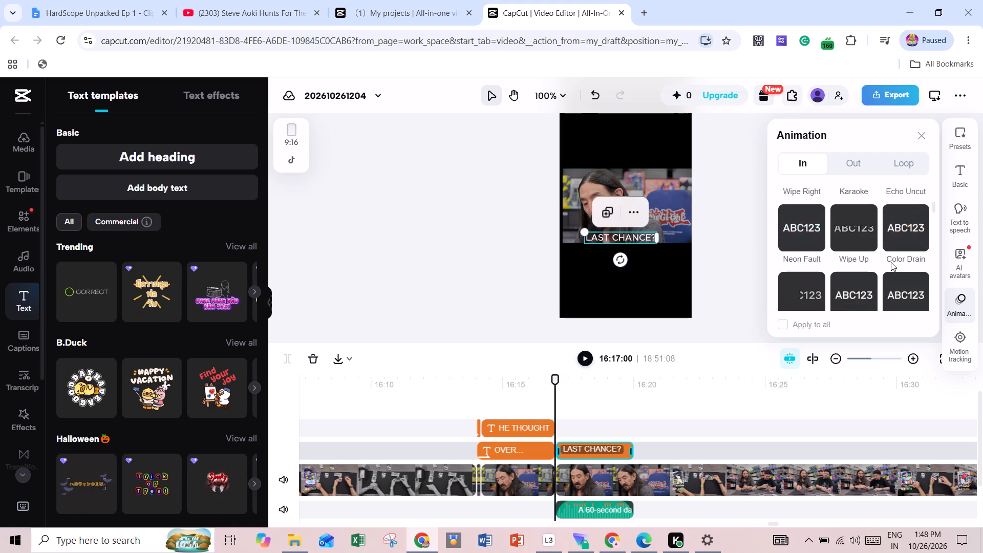
{"action": "scroll", "coordinate": [891, 262], "scroll_direction": "down", "scroll_amount": 1}
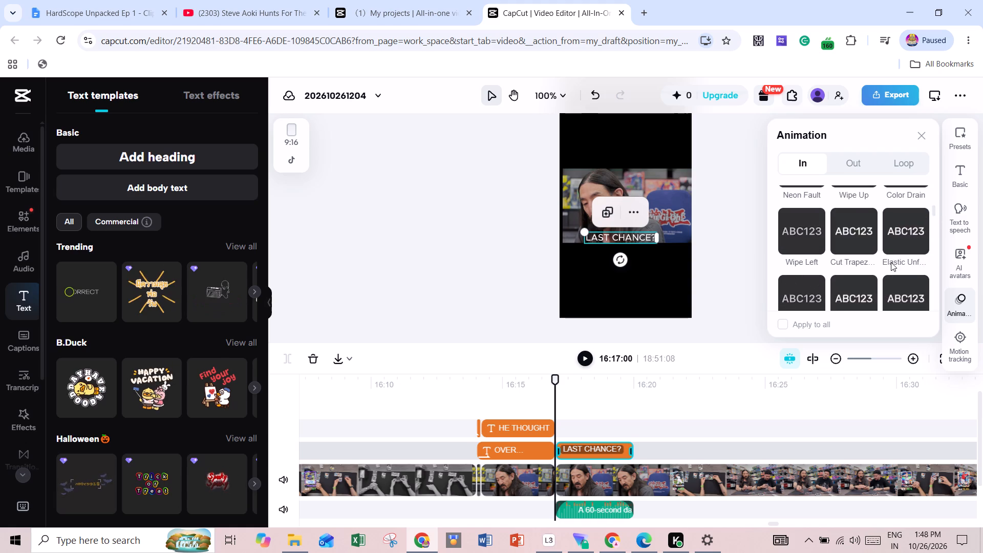
{"action": "scroll", "coordinate": [891, 262], "scroll_direction": "down", "scroll_amount": 1}
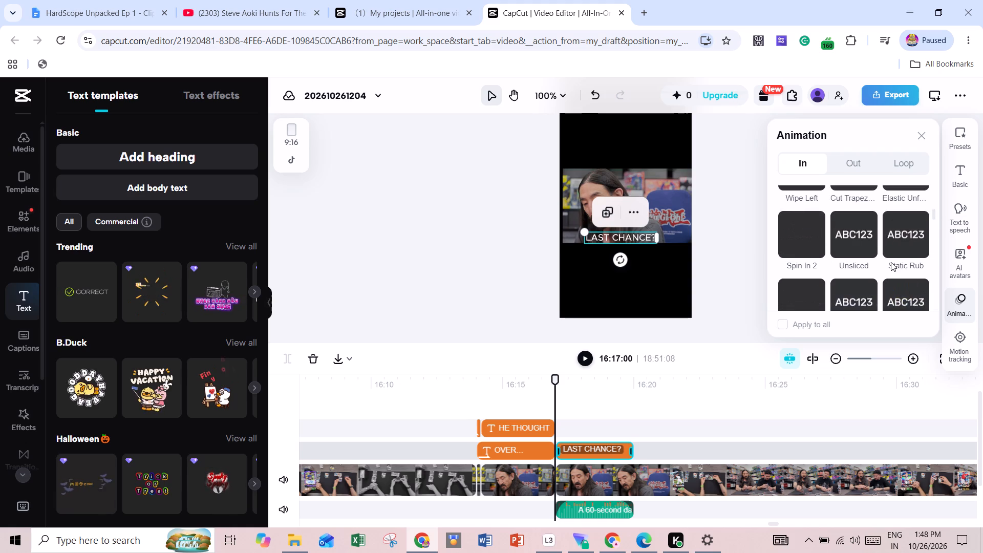
{"action": "scroll", "coordinate": [891, 262], "scroll_direction": "down", "scroll_amount": 1}
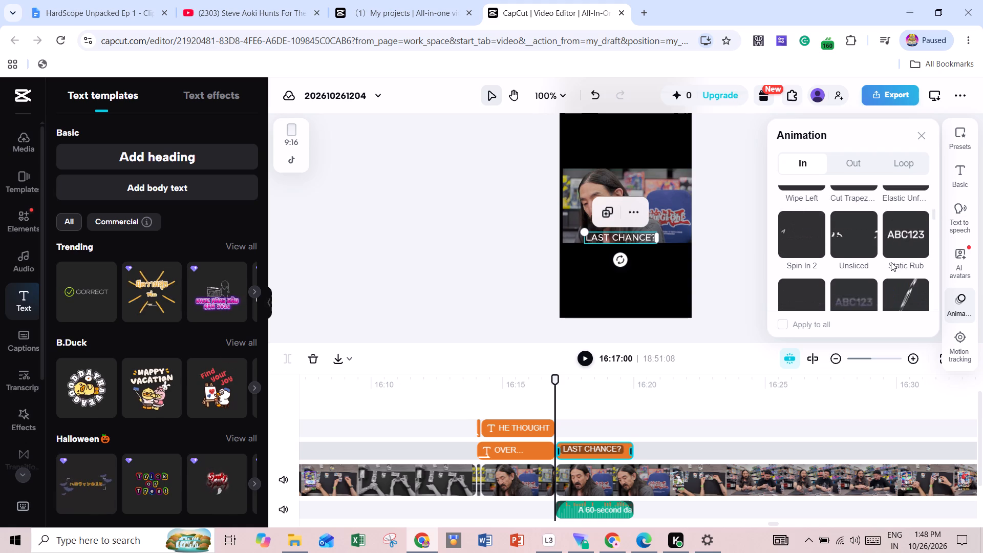